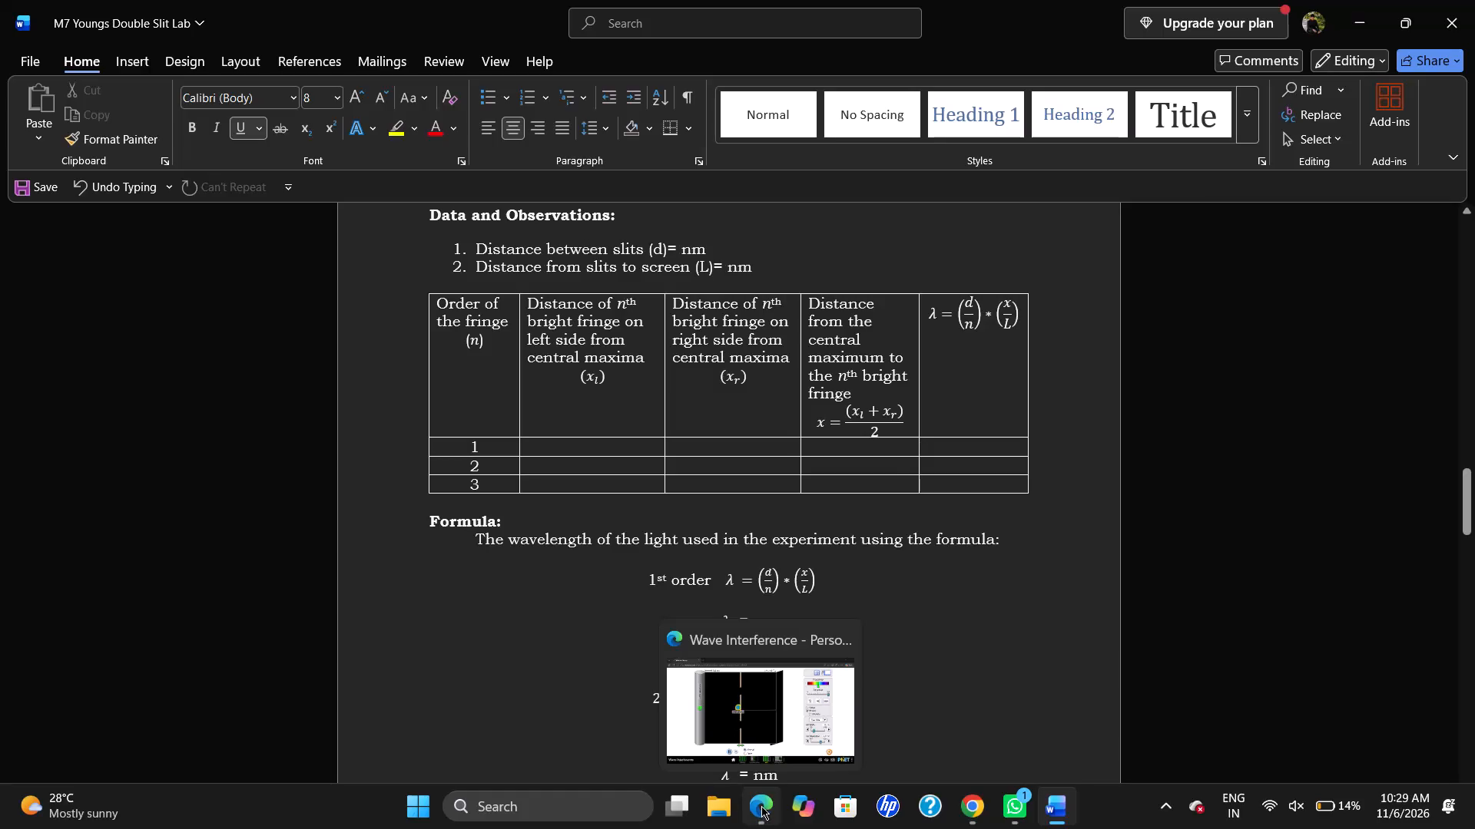
Switch to the Wave Interference simulation in Edge and turn on the light generator.
left_click(761, 806)
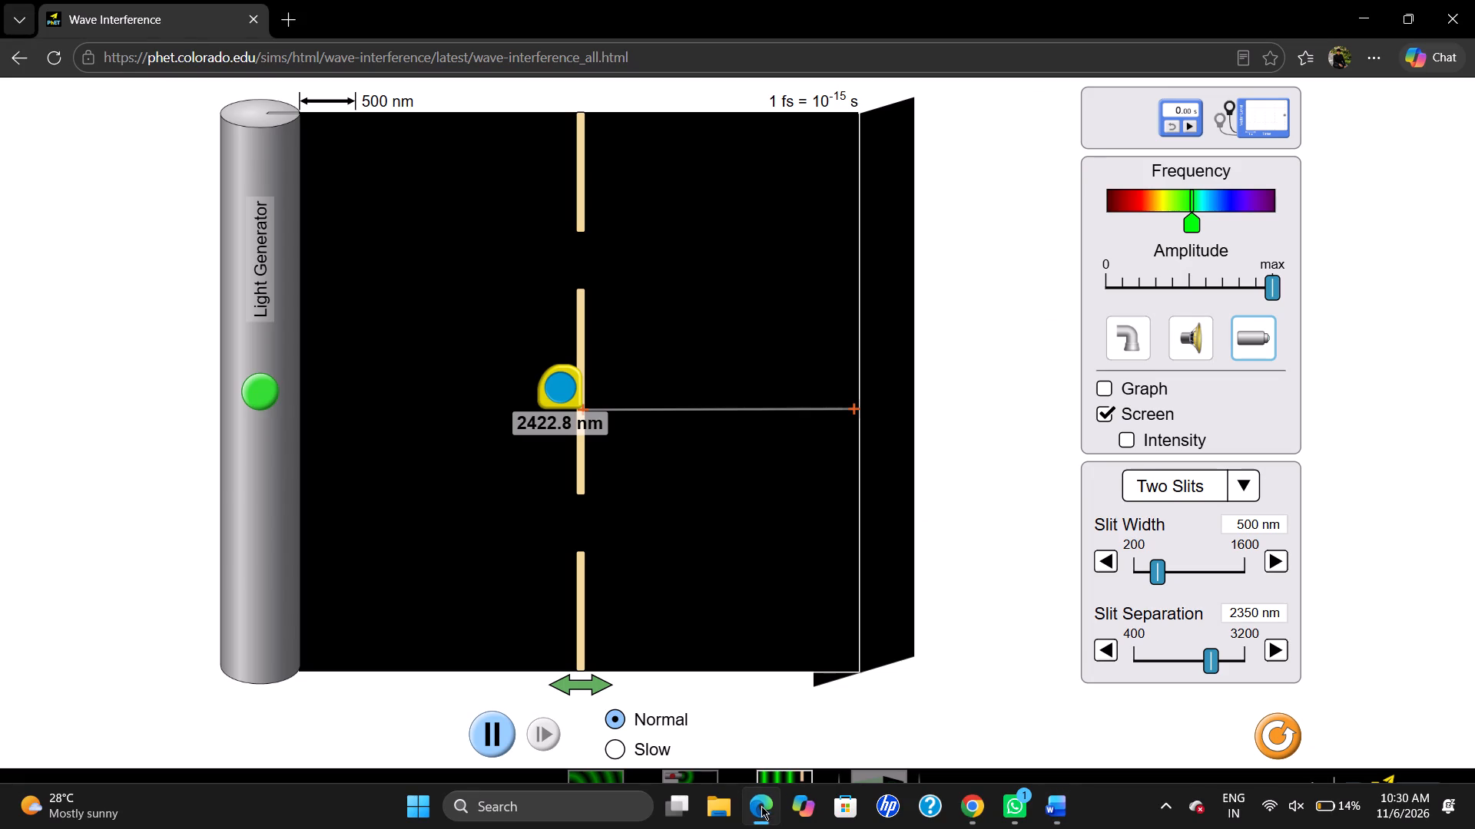
left_click(257, 386)
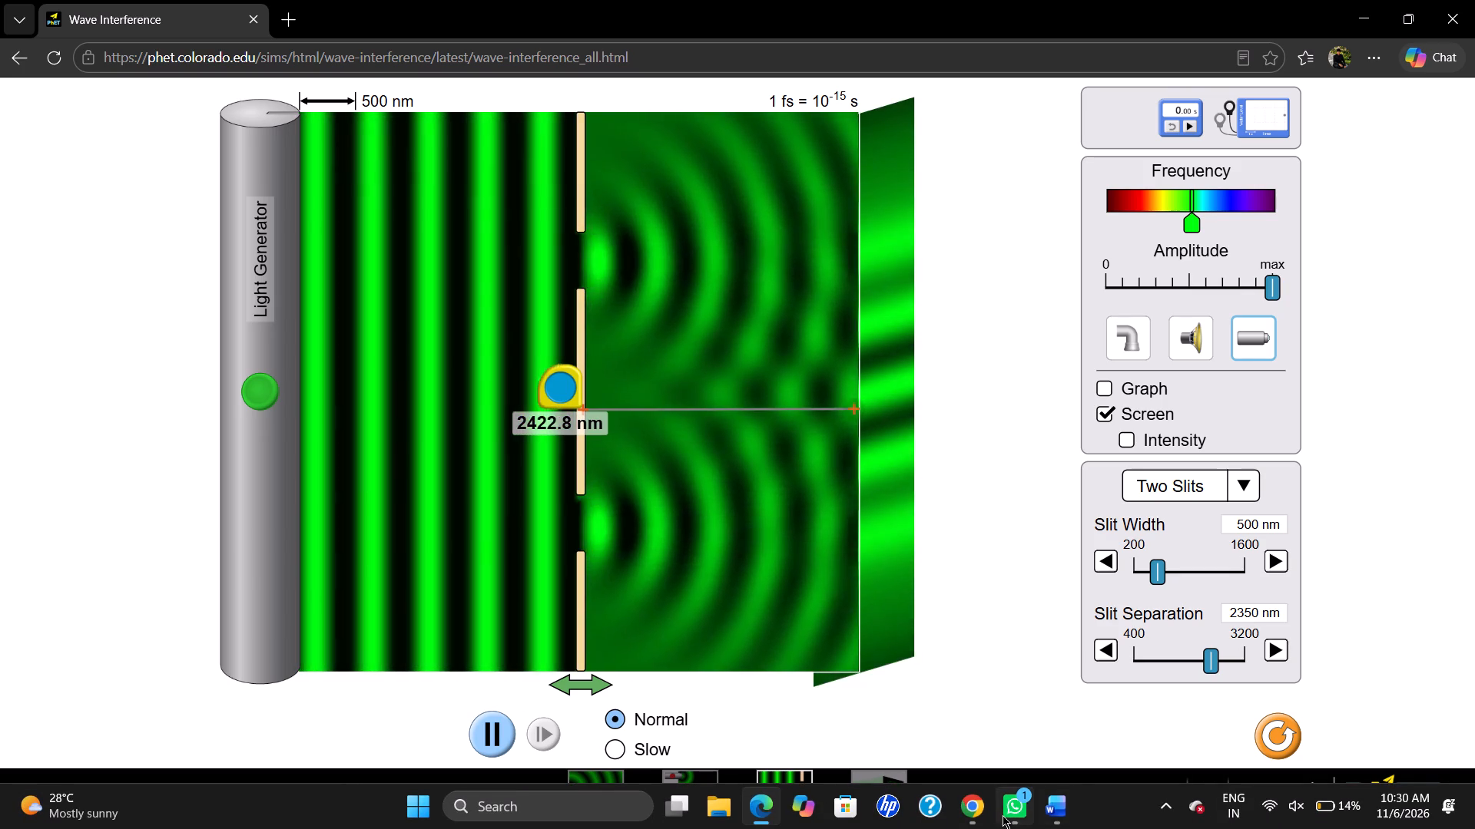
In the Word lab report, enter 2350 nm as the distance between slits (d) under Data and Observations.
left_click(1060, 810)
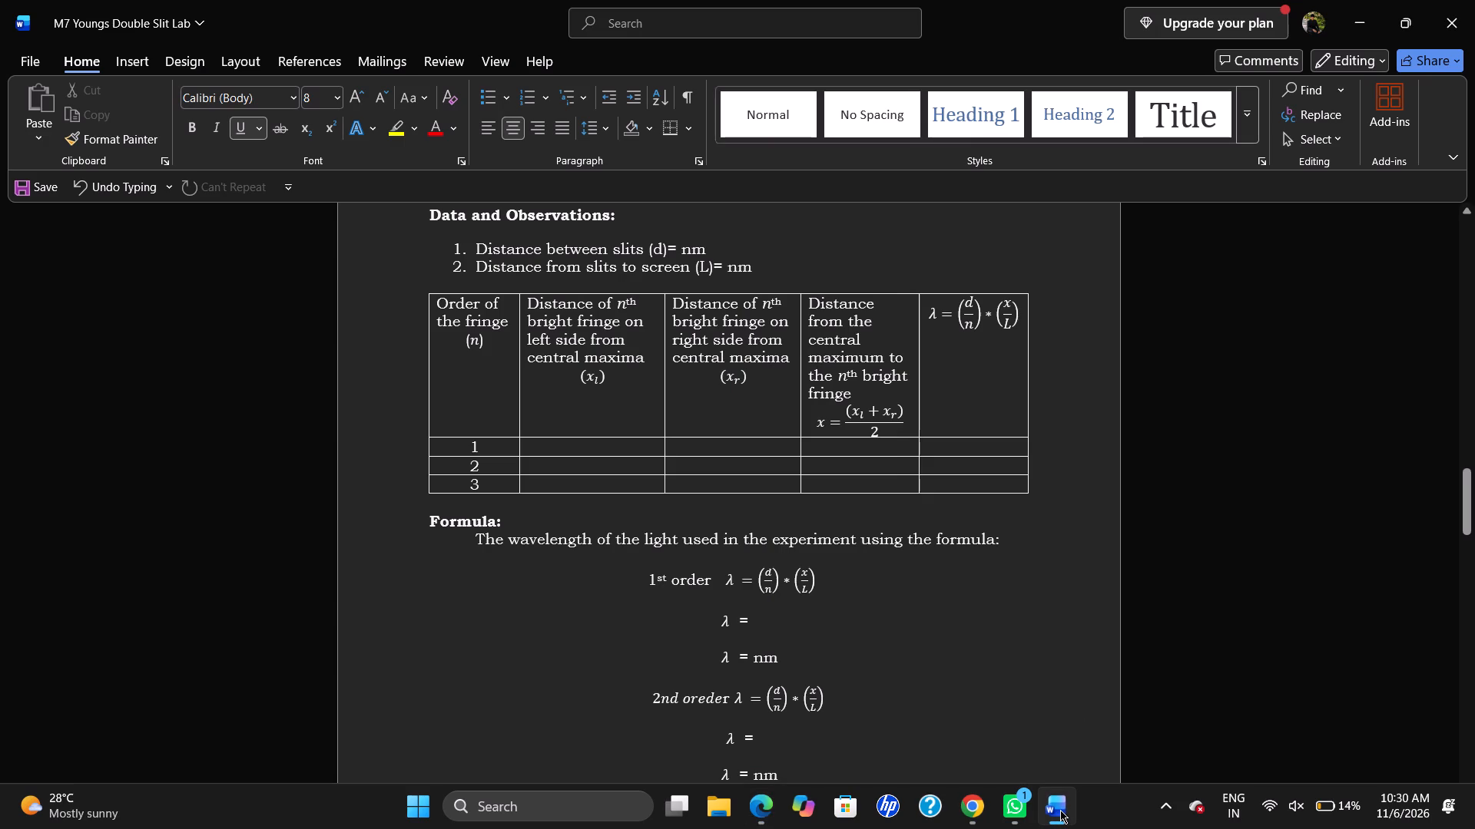
scroll(807, 717, "up", 1)
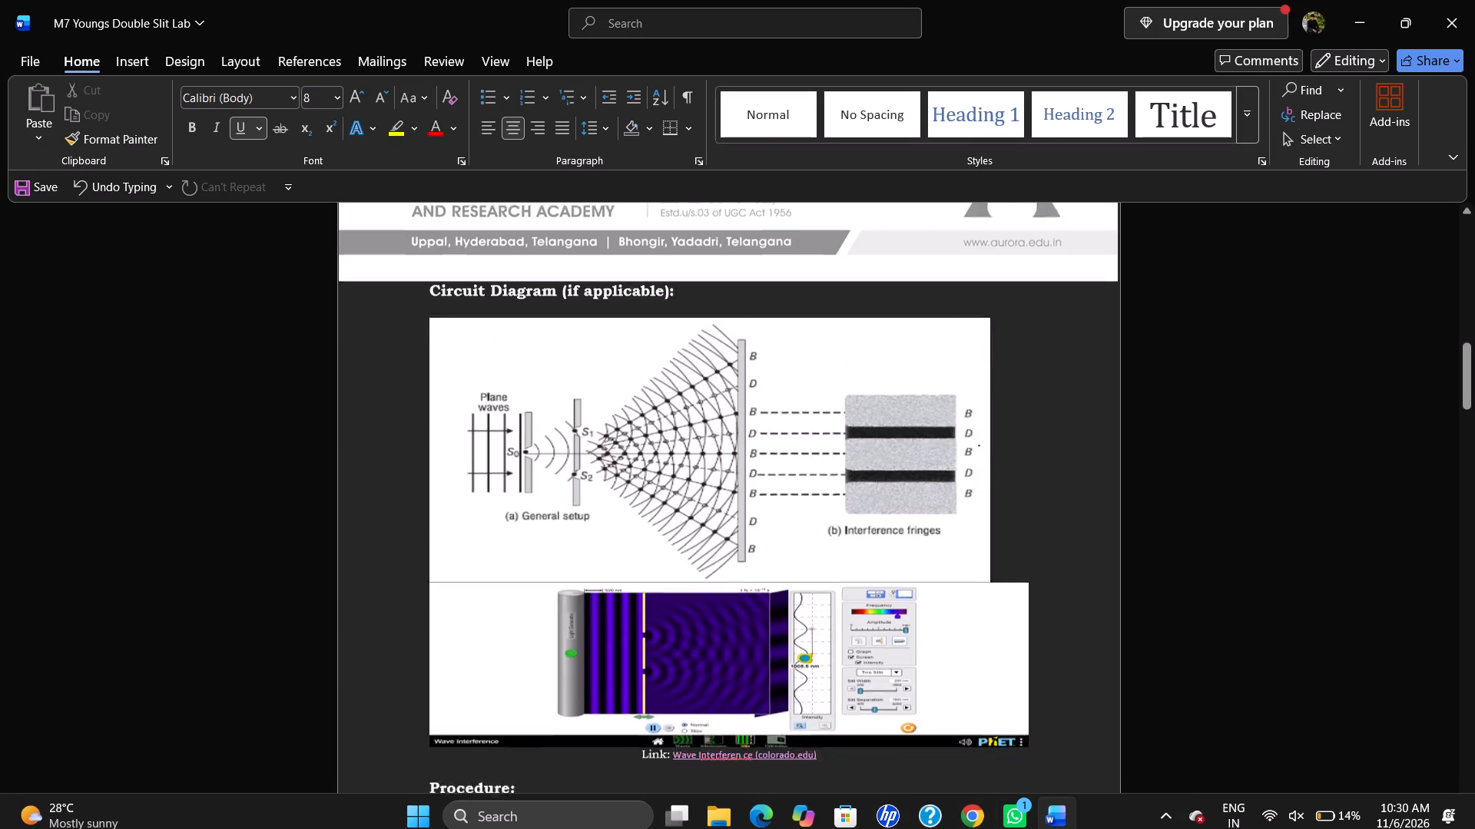
scroll(807, 717, "up", 1)
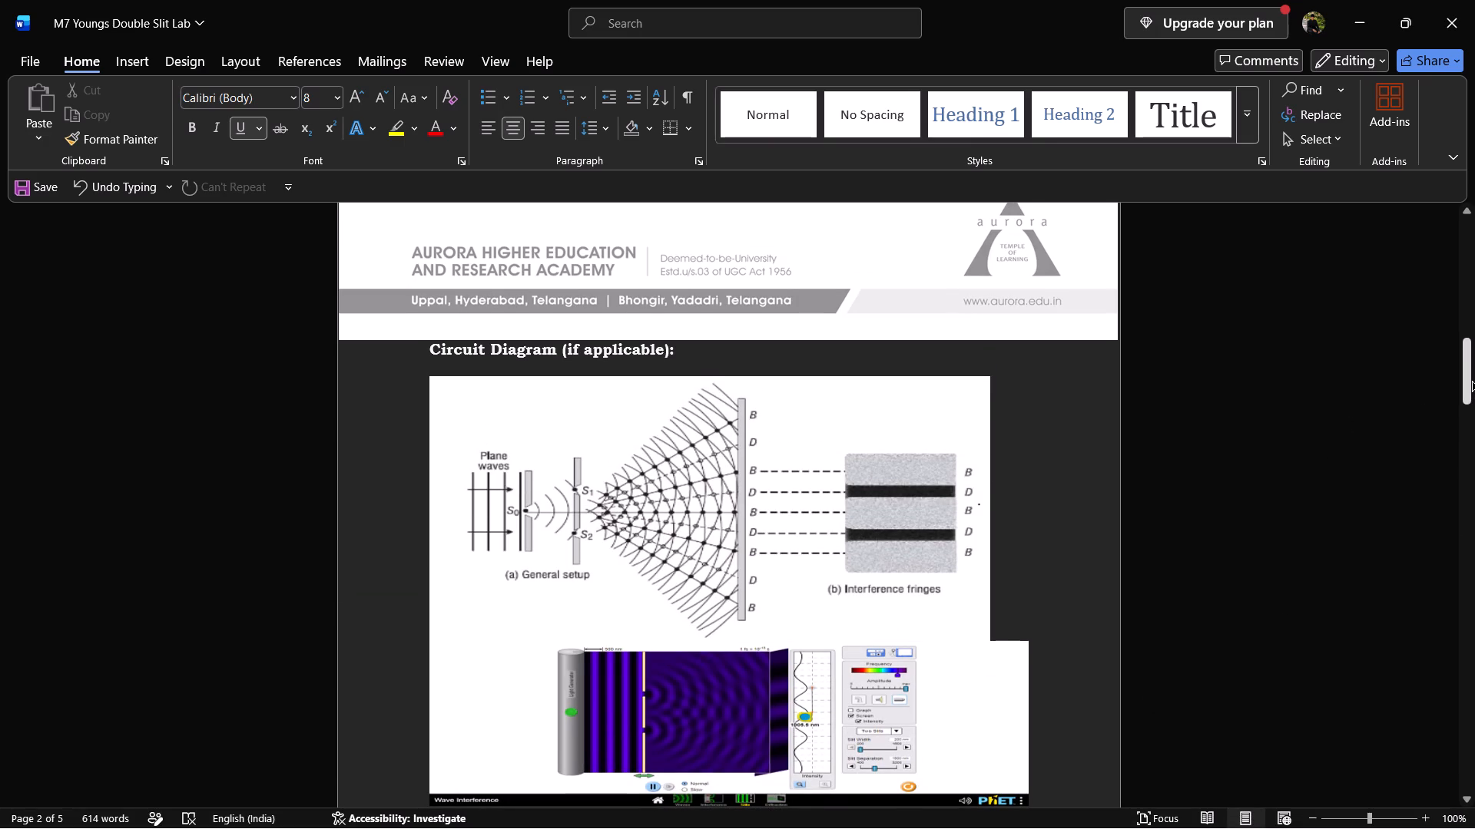
left_click_drag(1472, 381, 1474, 466)
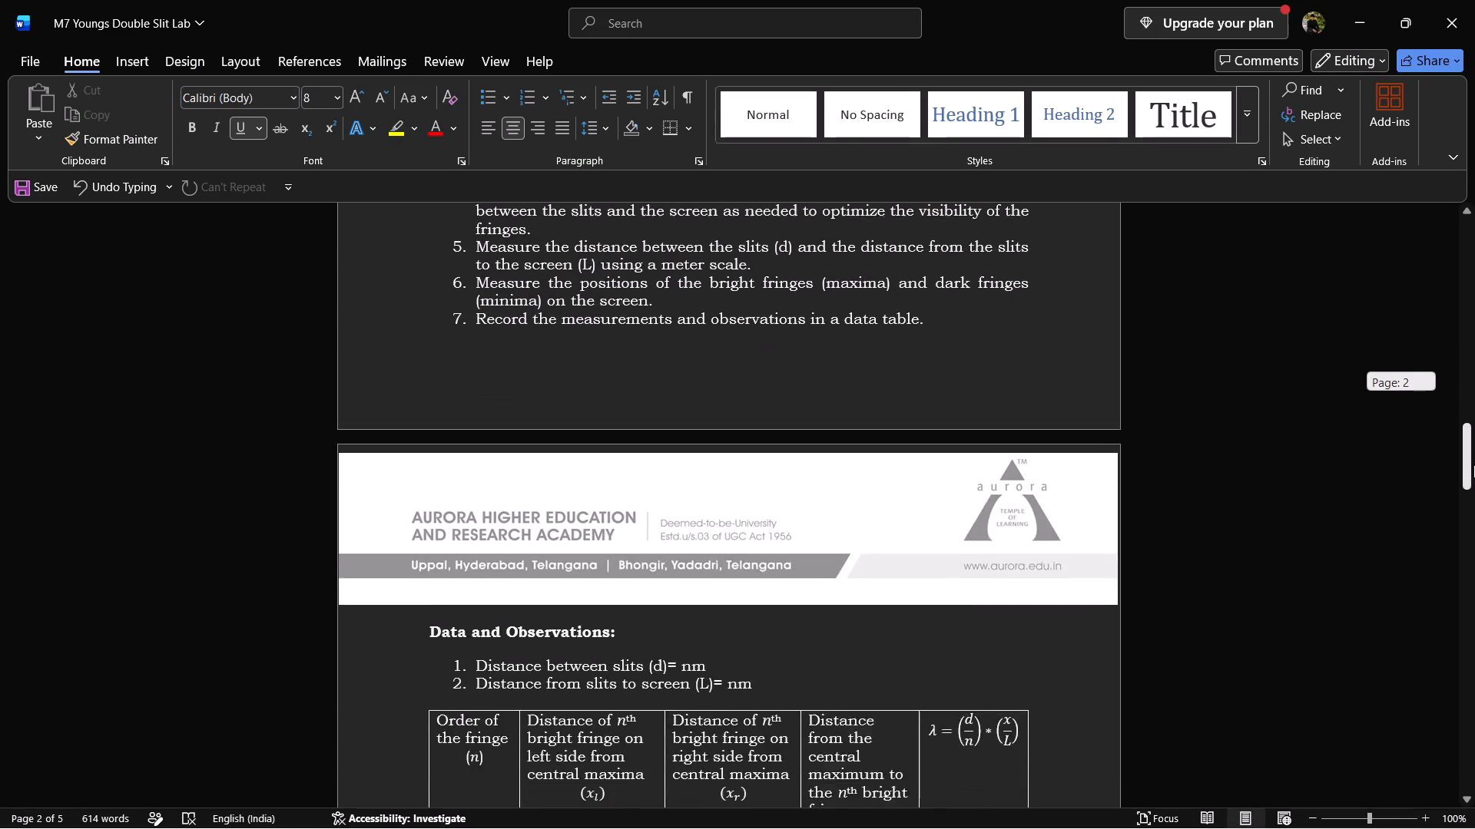
left_click_drag(1474, 466, 1474, 481)
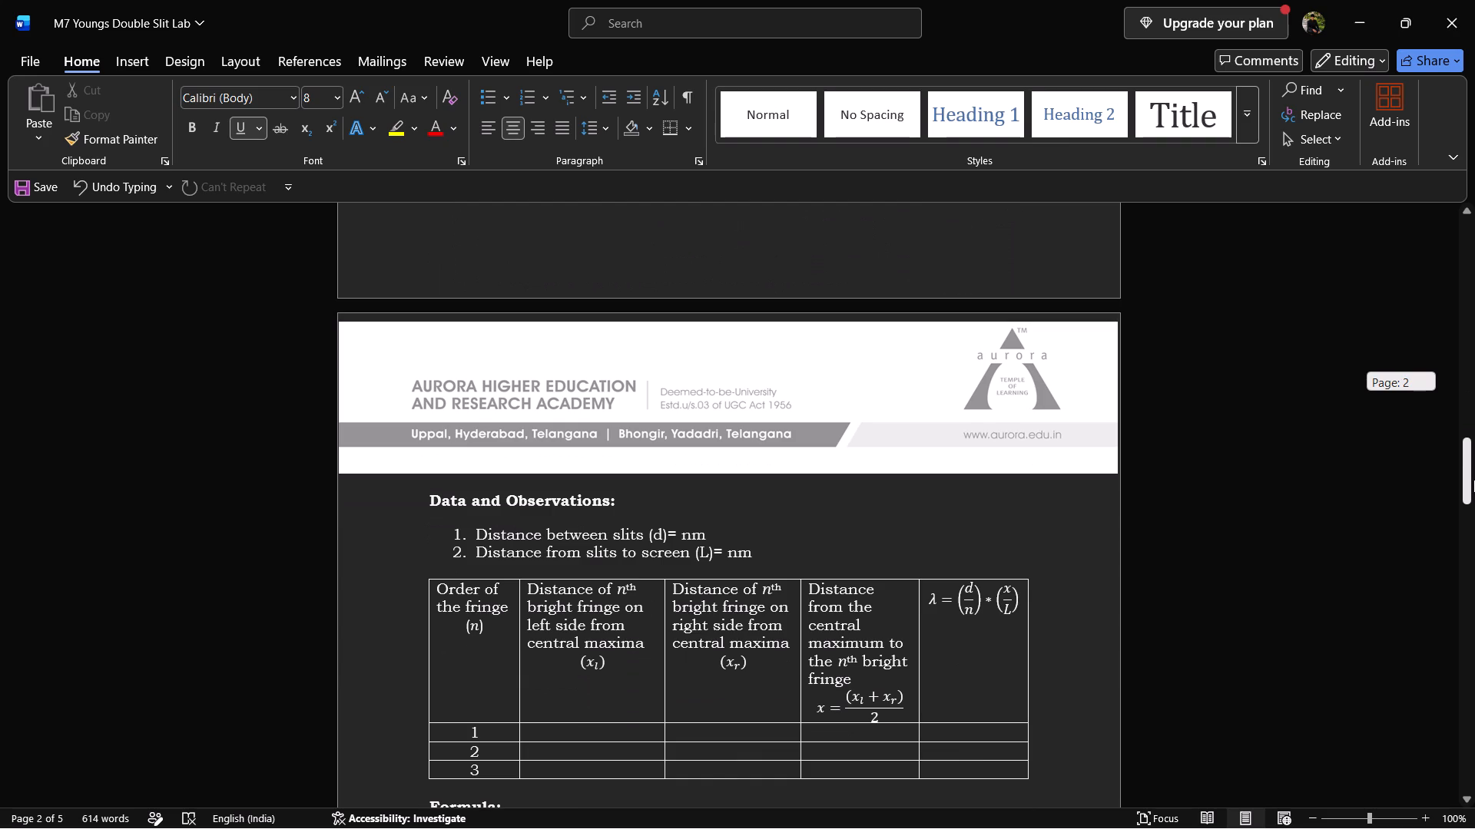
left_click_drag(1474, 481, 1453, 325)
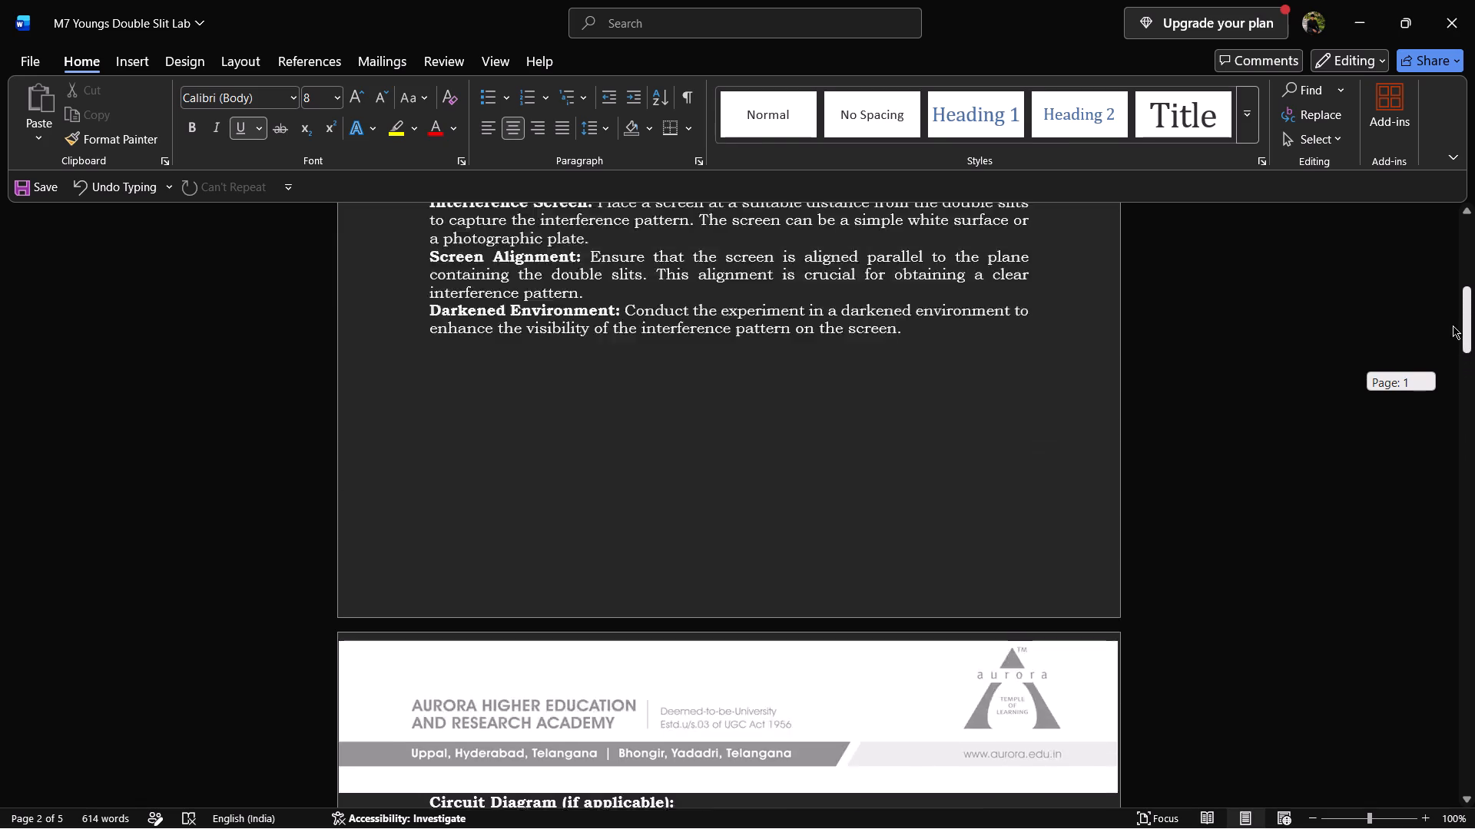
left_click_drag(1453, 325, 1444, 364)
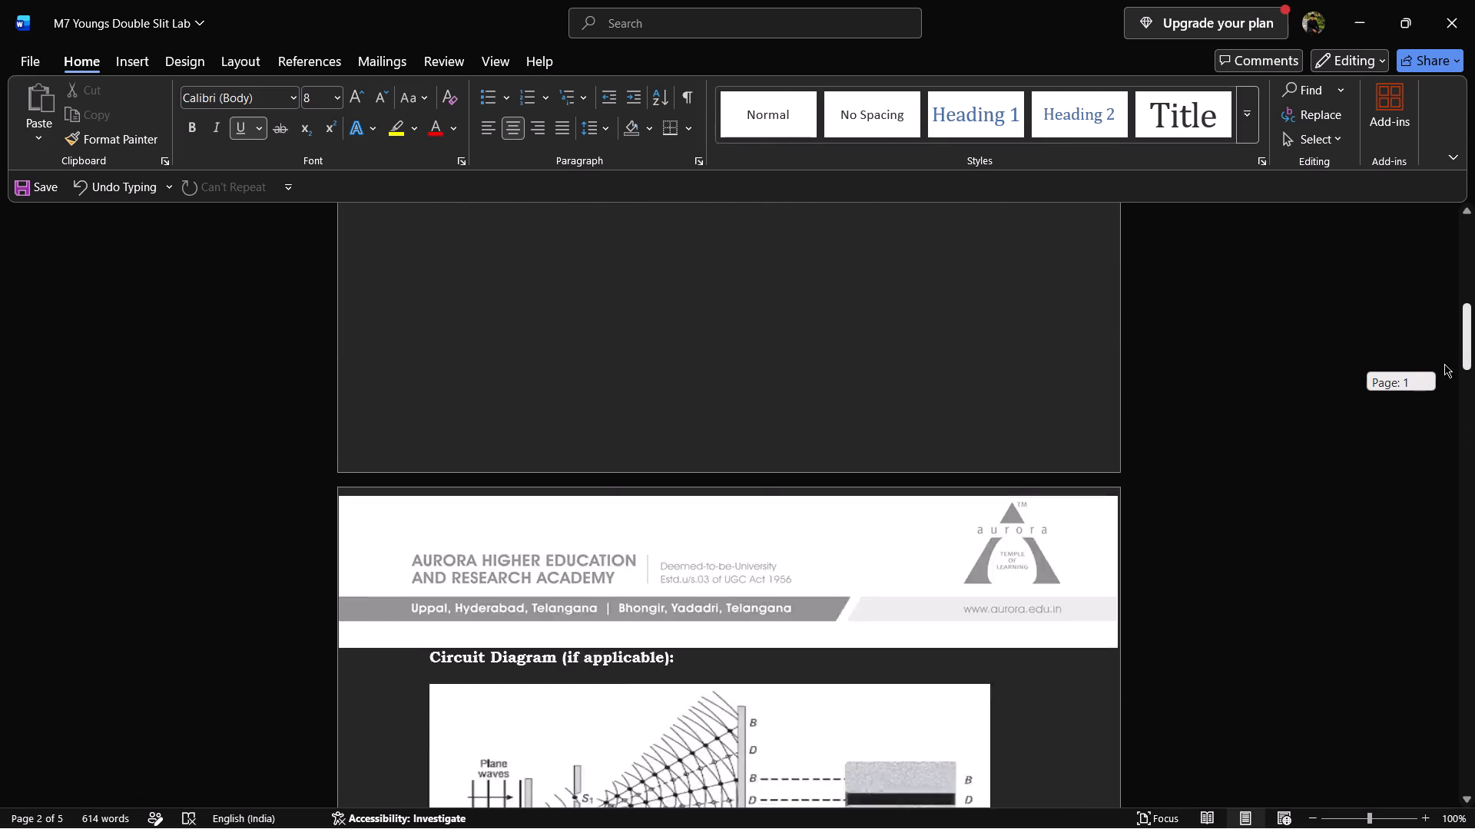
left_click_drag(1444, 364, 1457, 506)
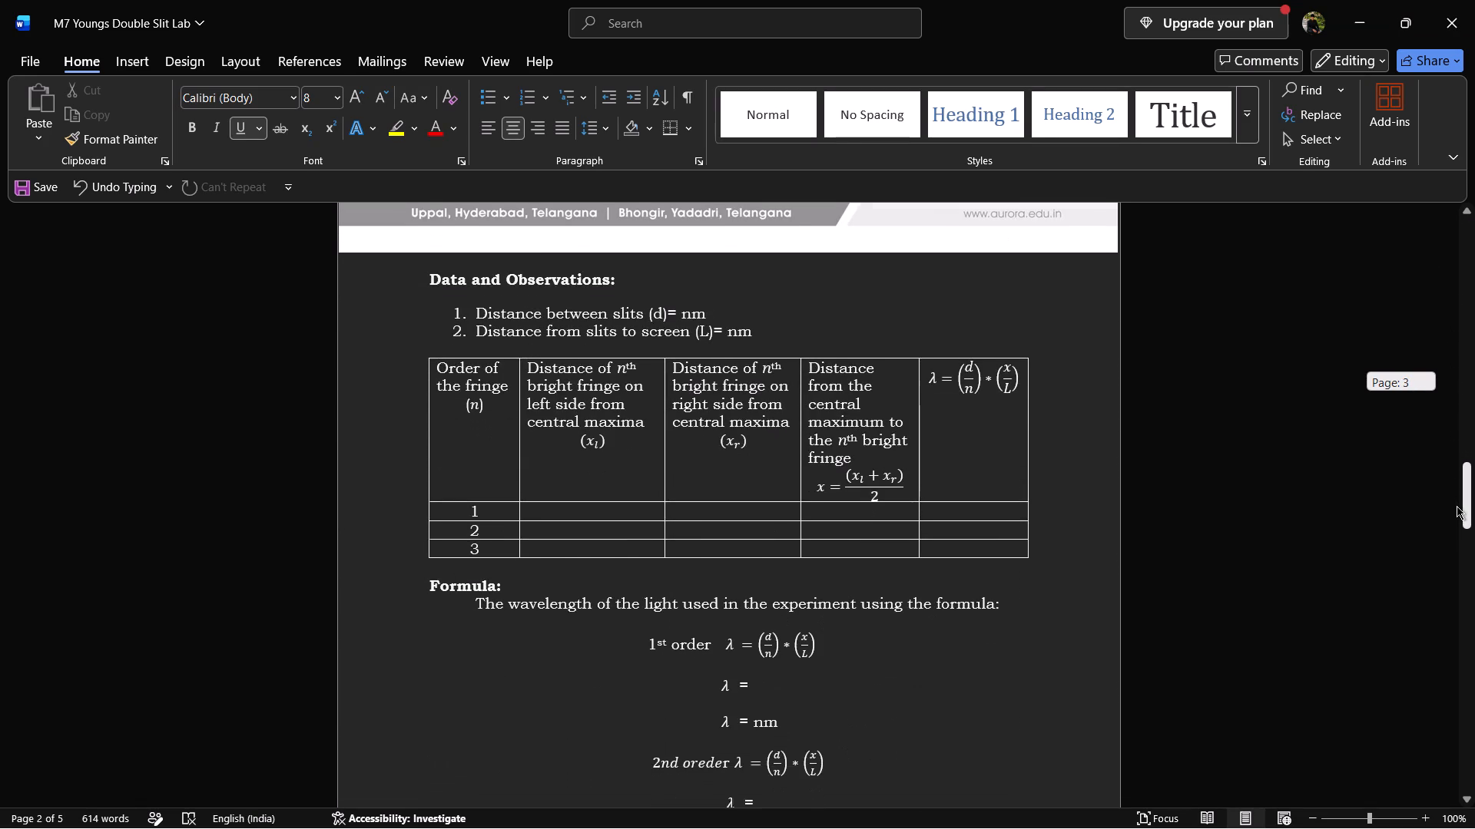
left_click_drag(1457, 506, 1457, 507)
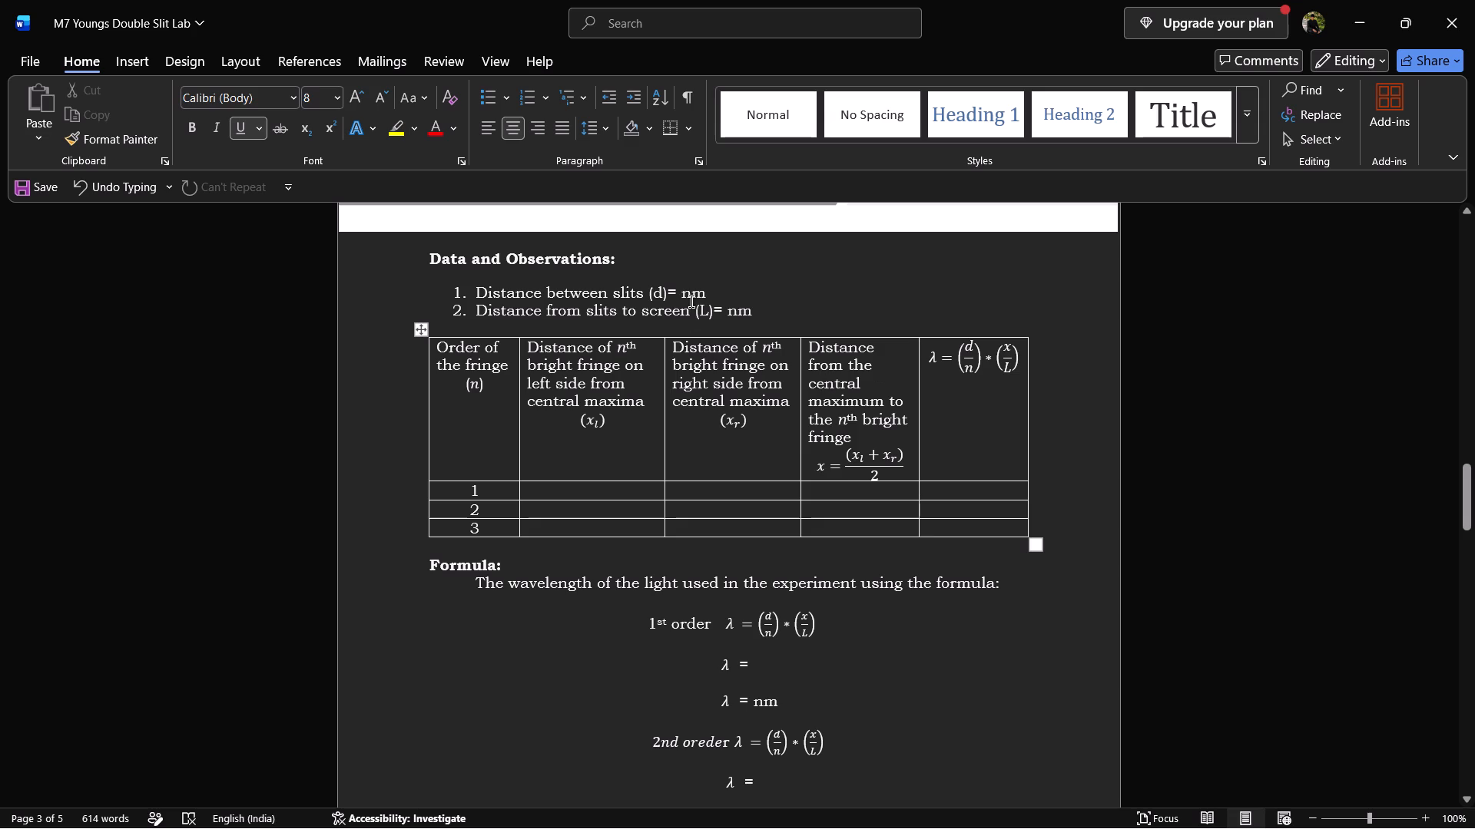
left_click(682, 295)
type("2350")
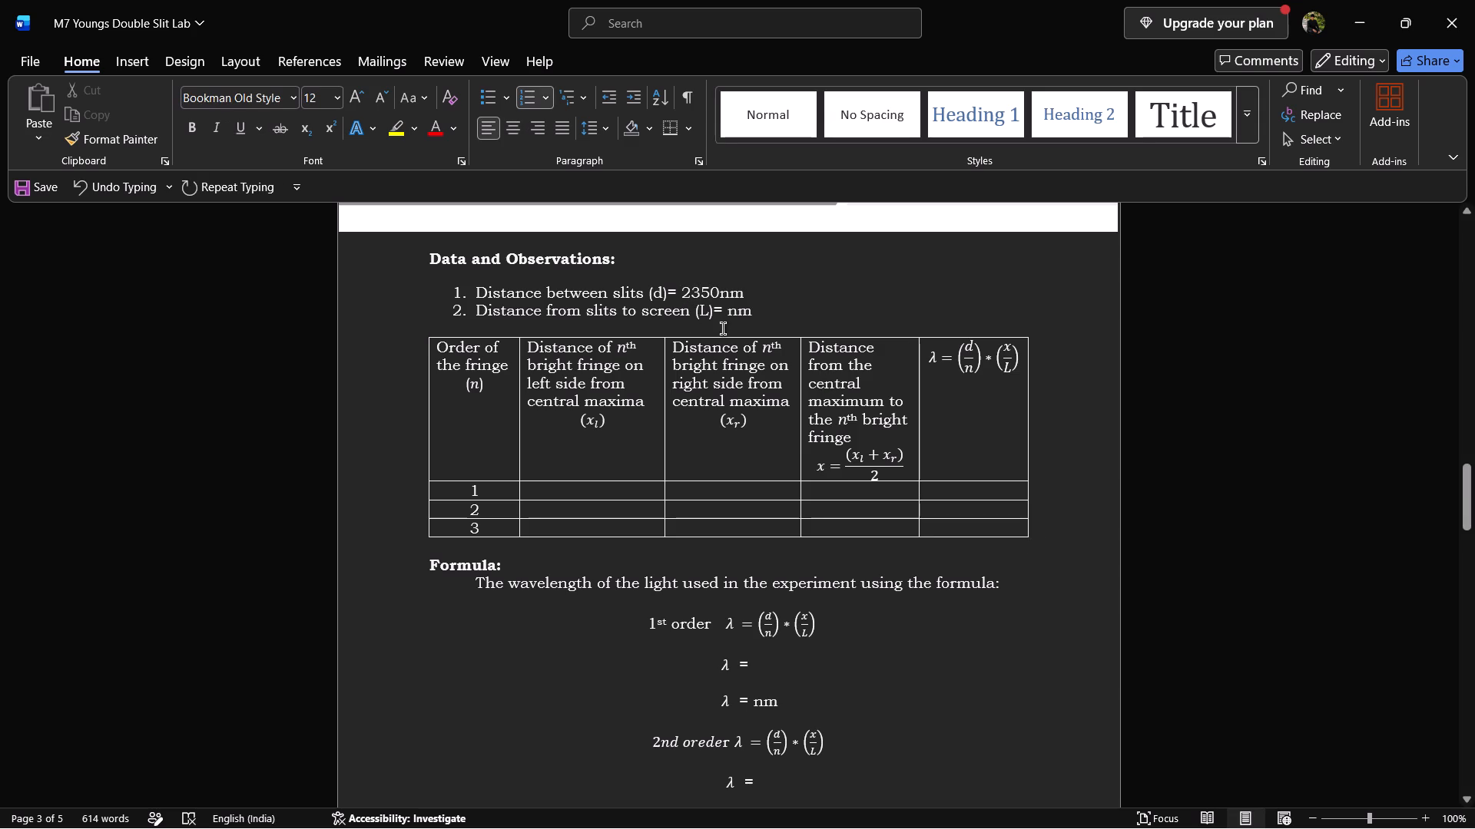
Back in the Edge simulation, adjust the measuring tape's end at the screen to measure the slit-to-screen distance.
left_click(770, 818)
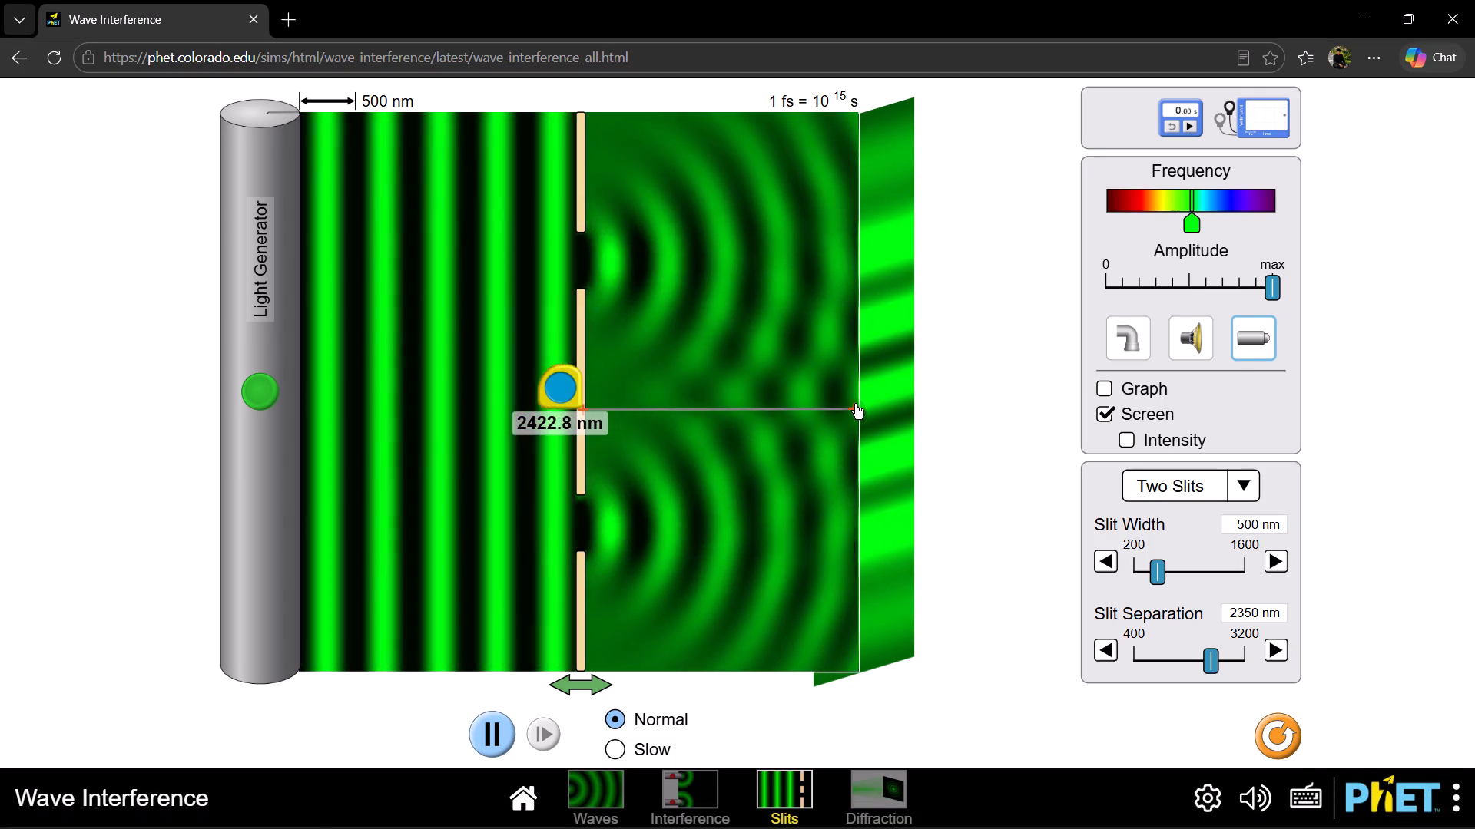
left_click(855, 403)
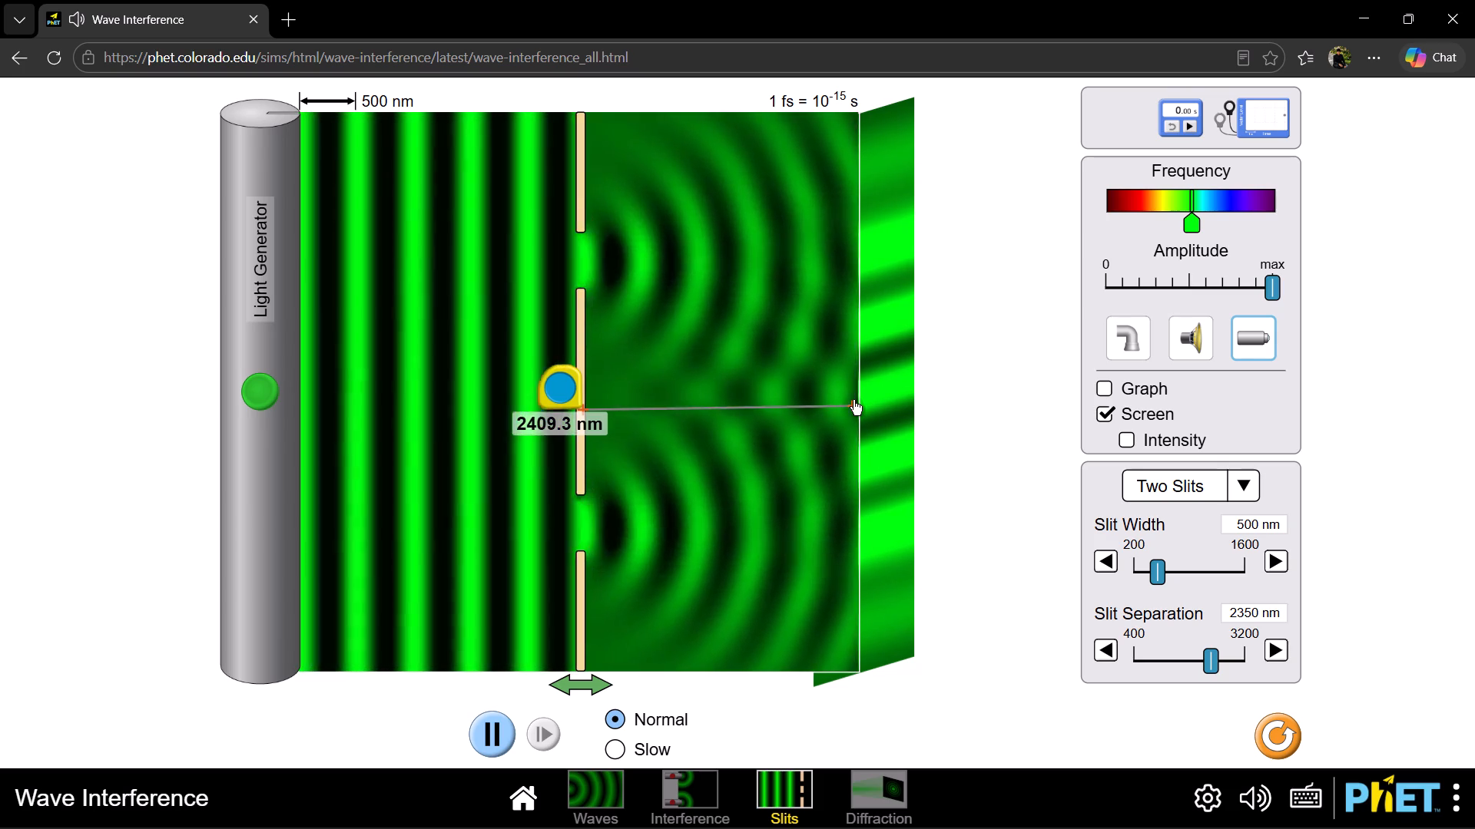
left_click(854, 400)
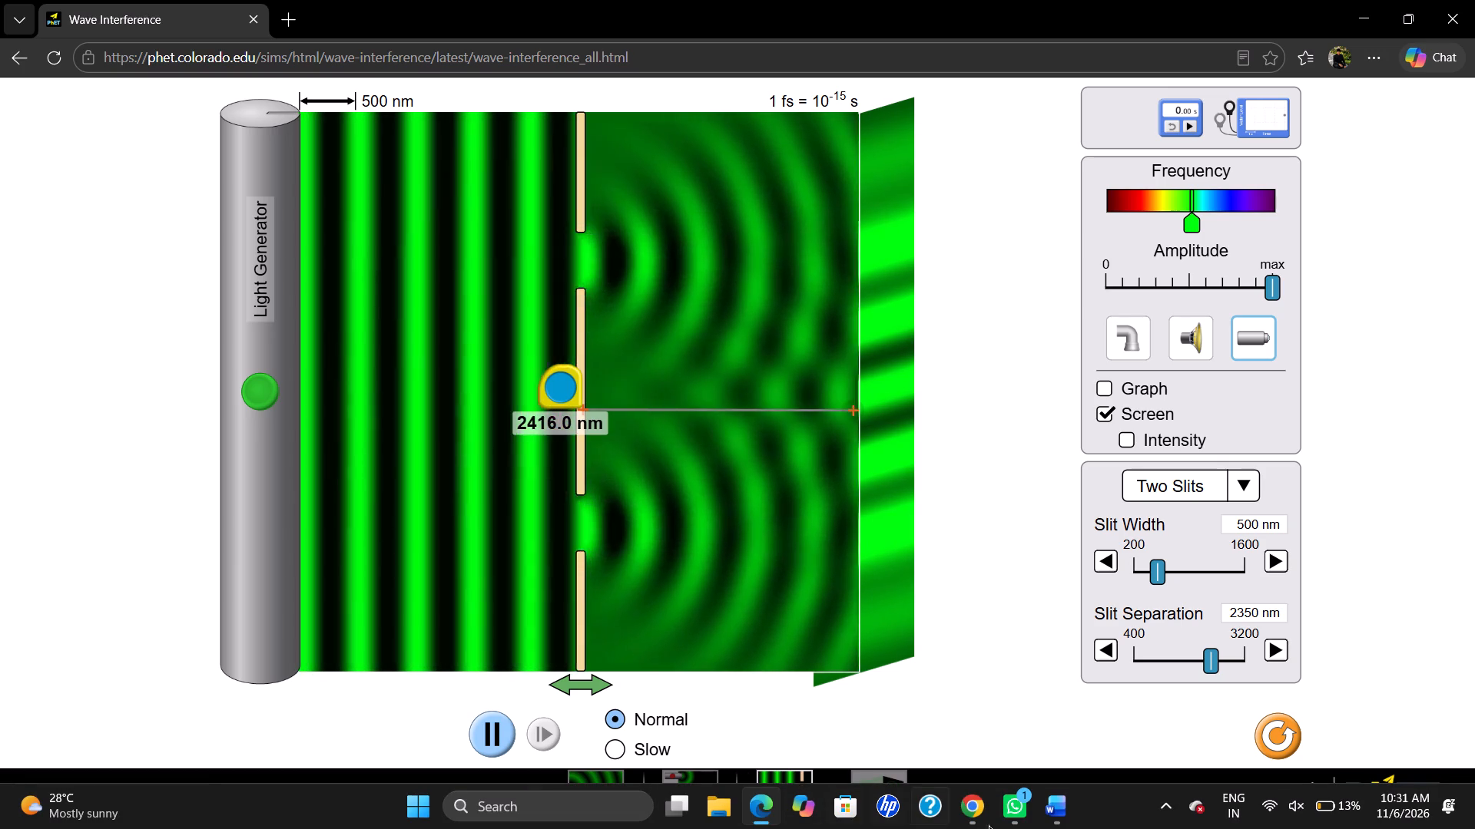
In the Word report, enter 2416.0 nm as the distance from slits to screen (L).
left_click(1051, 802)
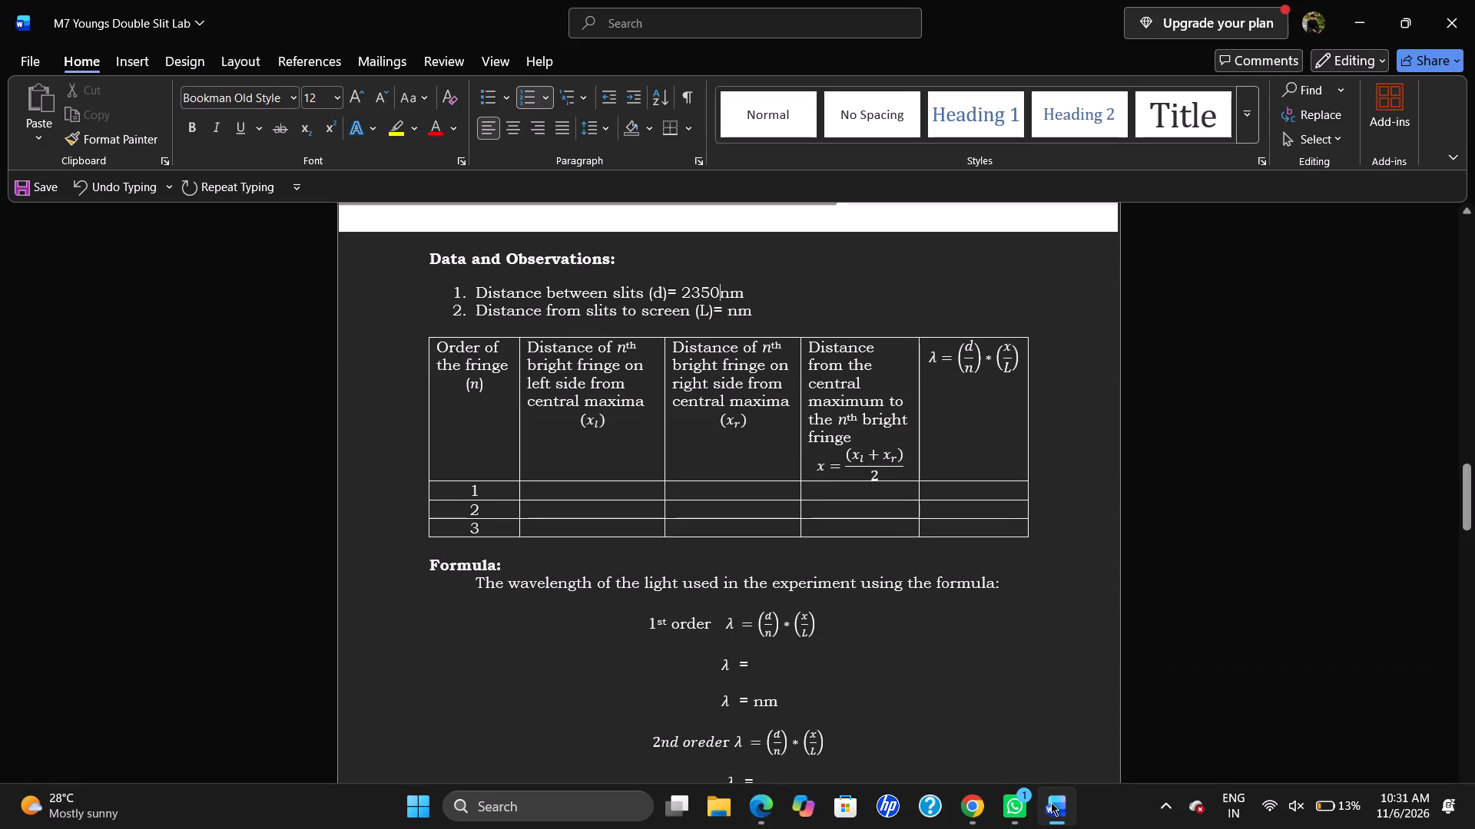
left_click(728, 312)
type("2416")
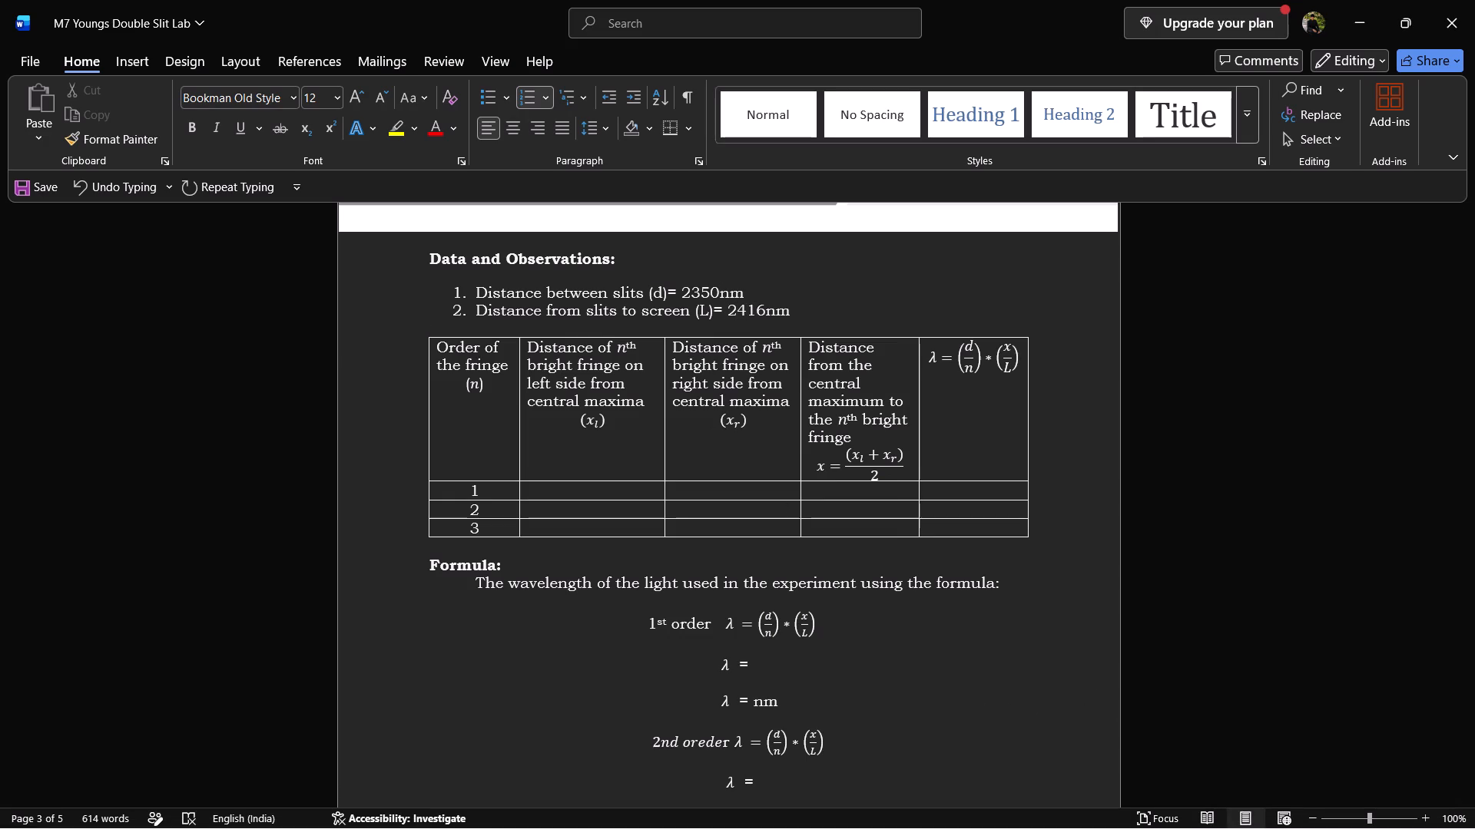
key("period")
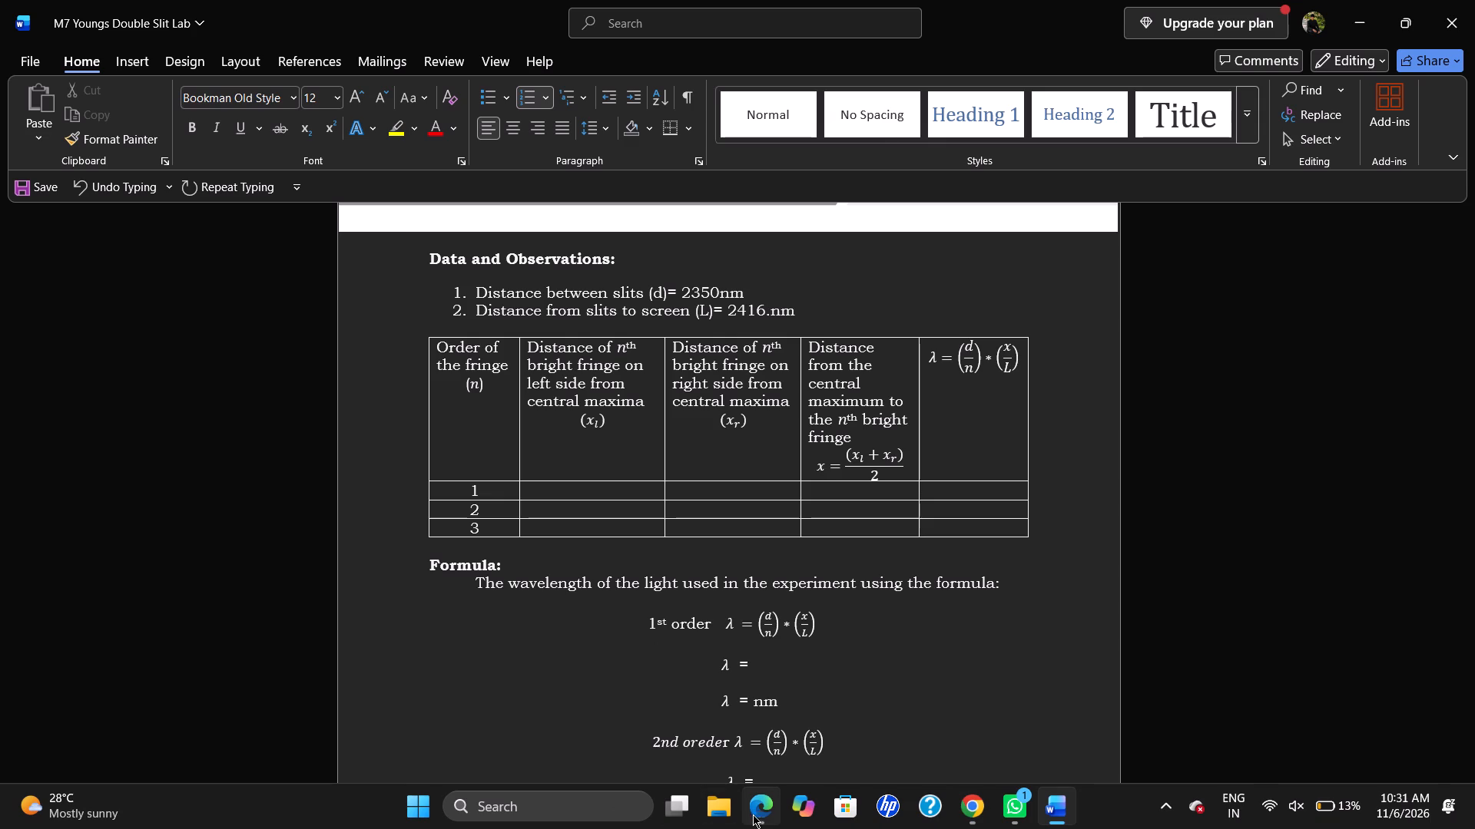
left_click(757, 814)
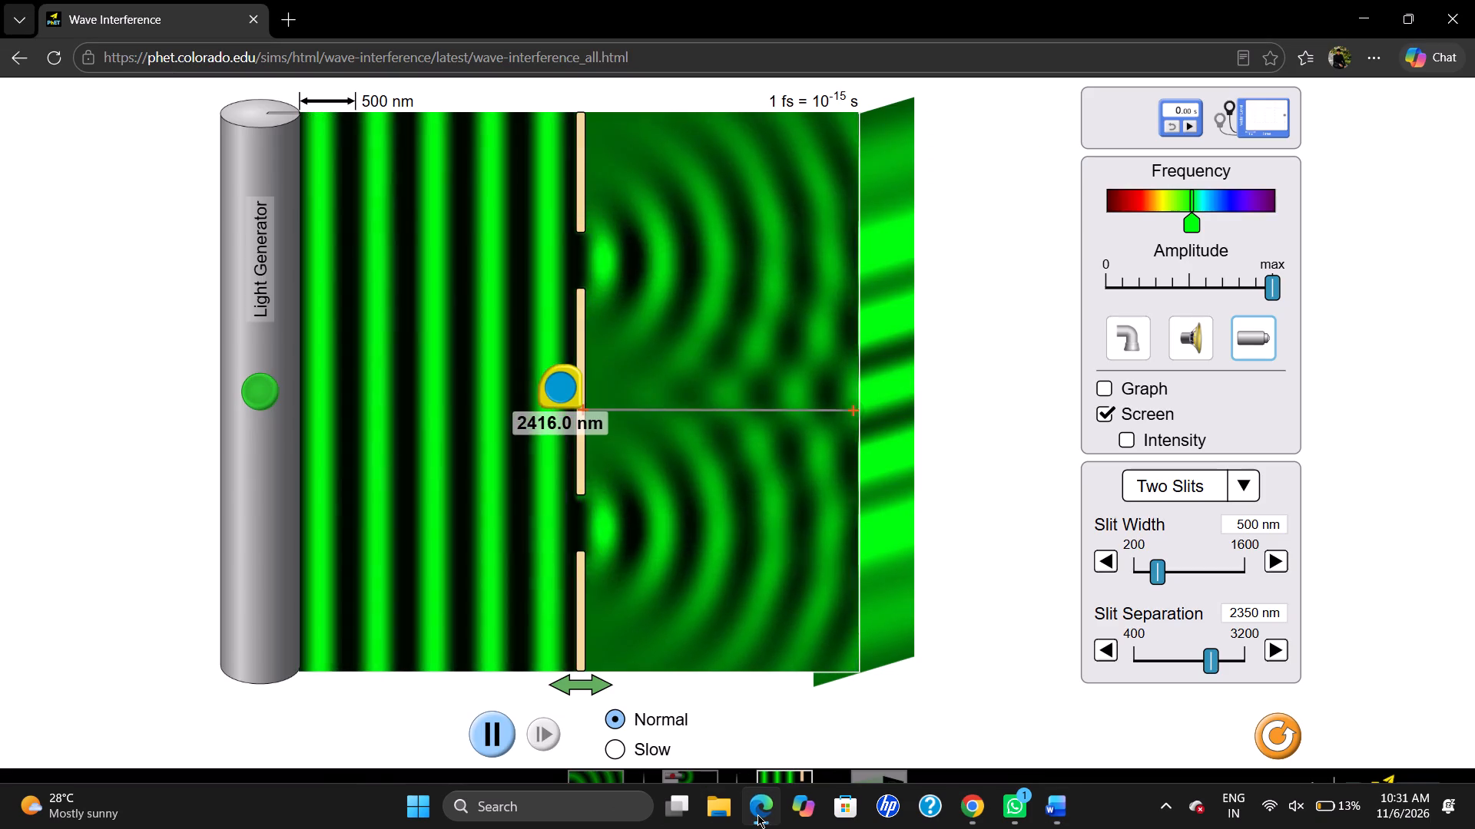
left_click(757, 814)
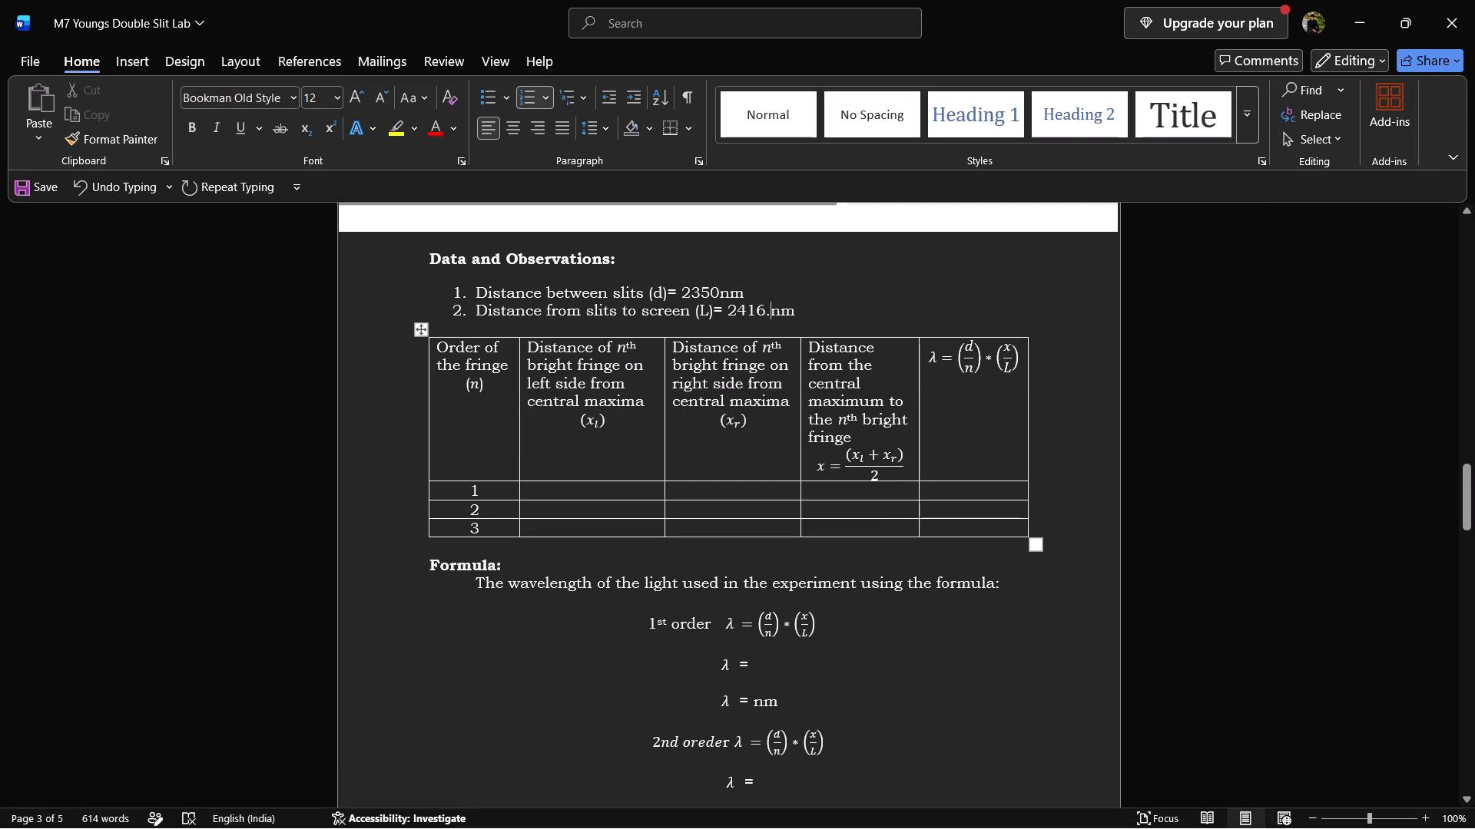
key("0")
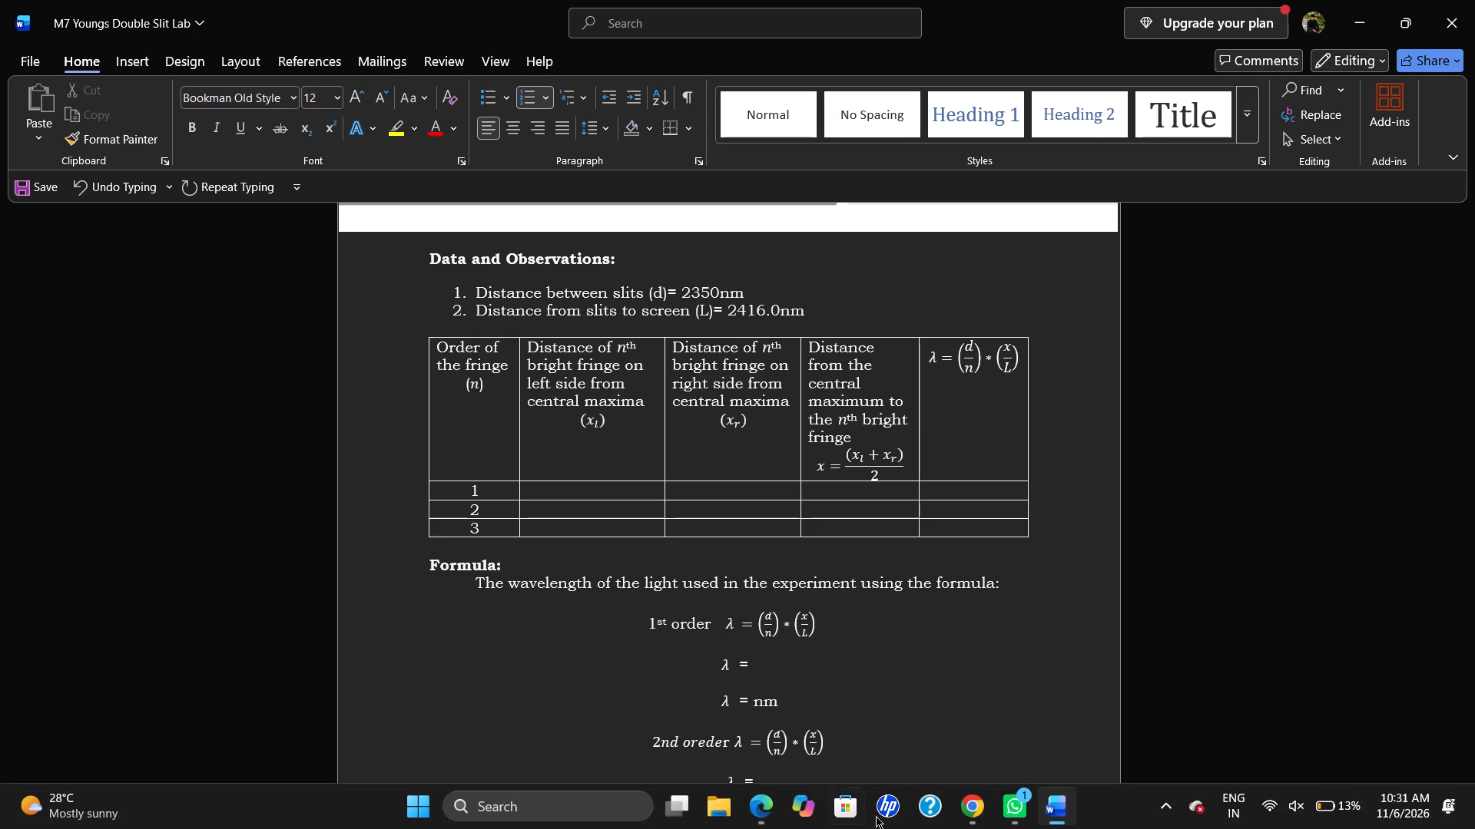
In the Edge simulation, move the measuring tape to the screen's edge beside the fringes and orient it vertically, spanning about 810 nm.
left_click(765, 808)
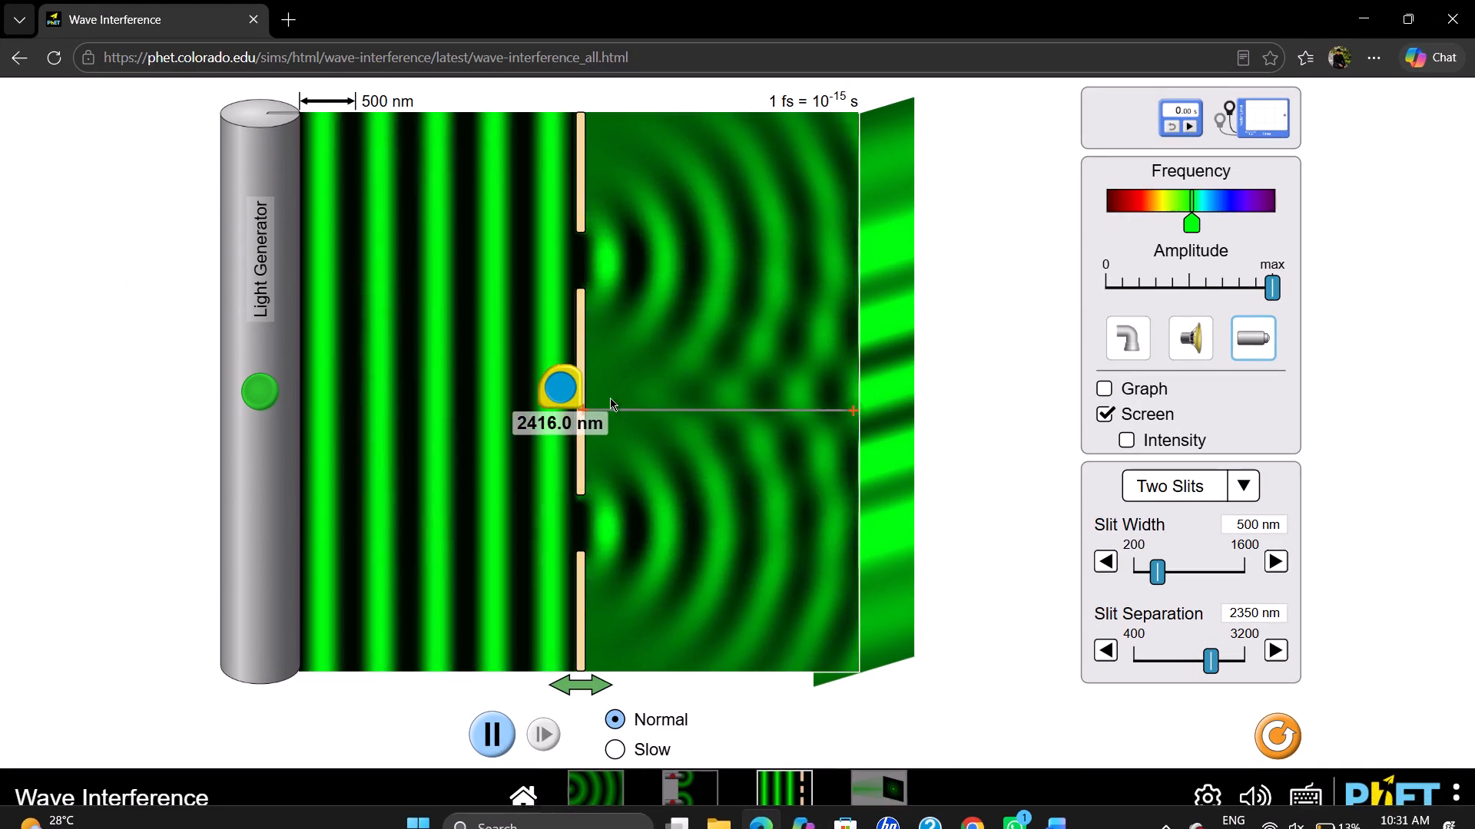
left_click_drag(561, 391, 838, 425)
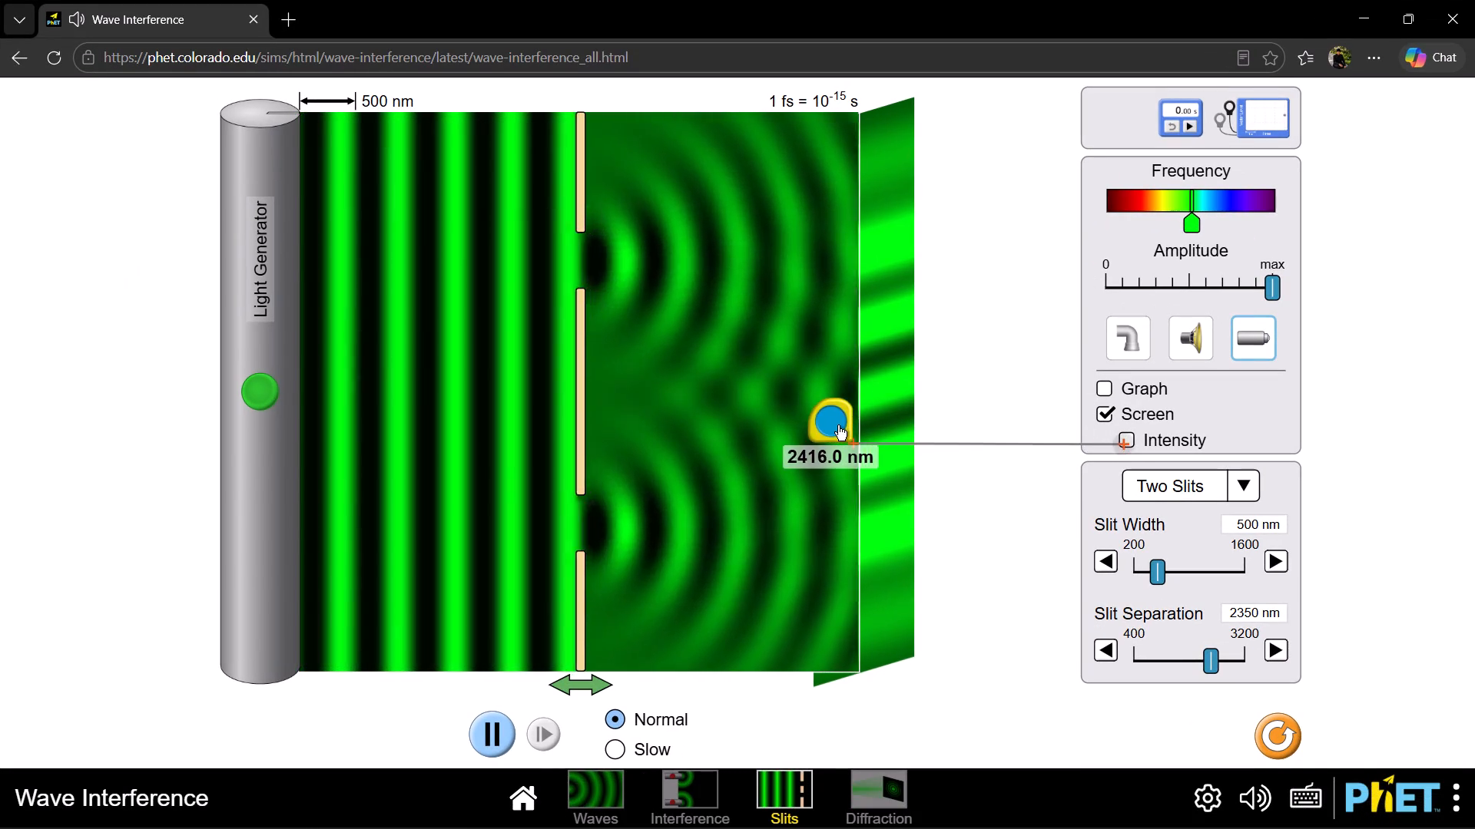
left_click_drag(838, 425, 869, 431)
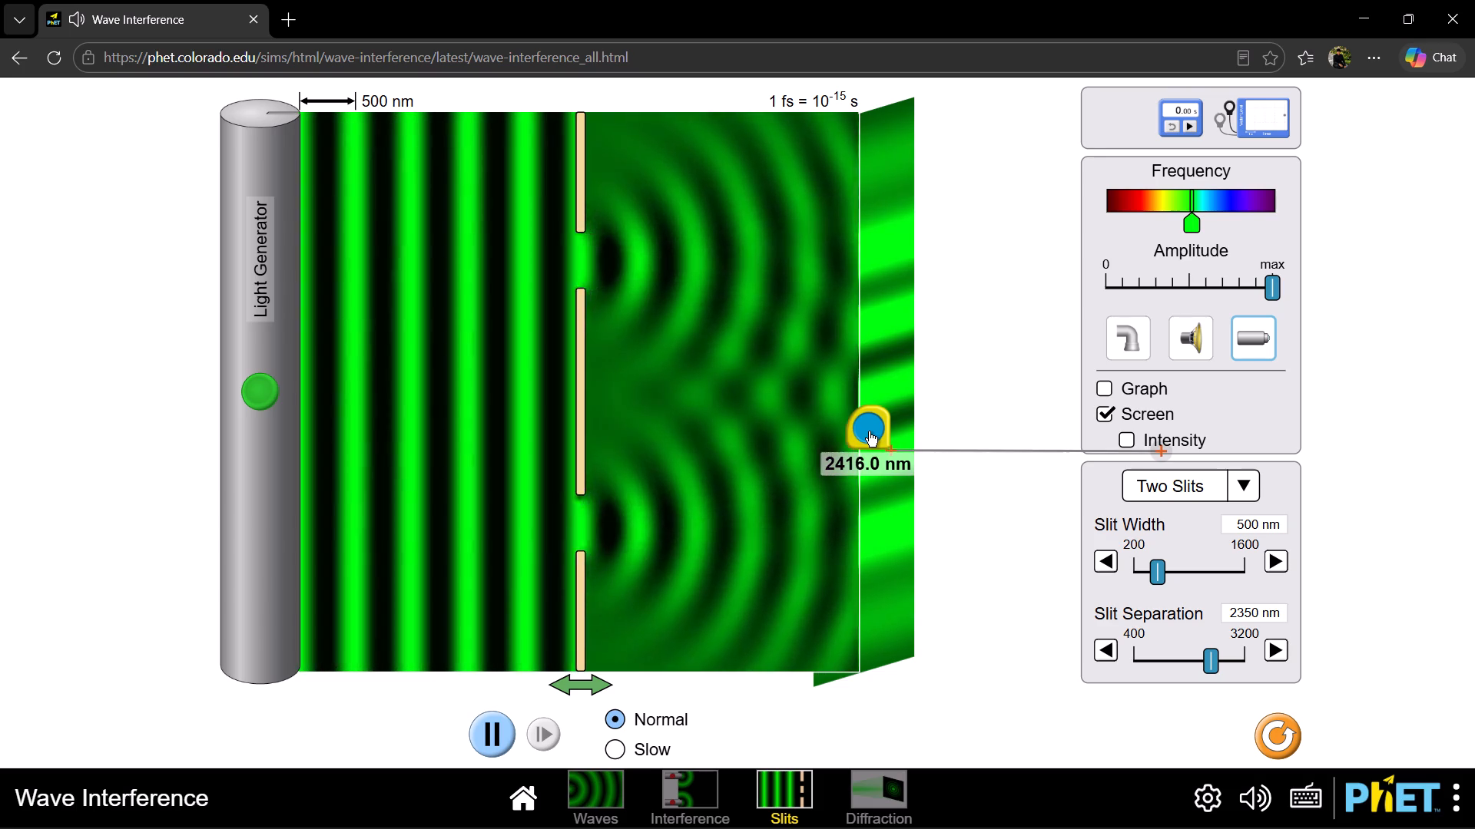
left_click_drag(867, 431, 841, 428)
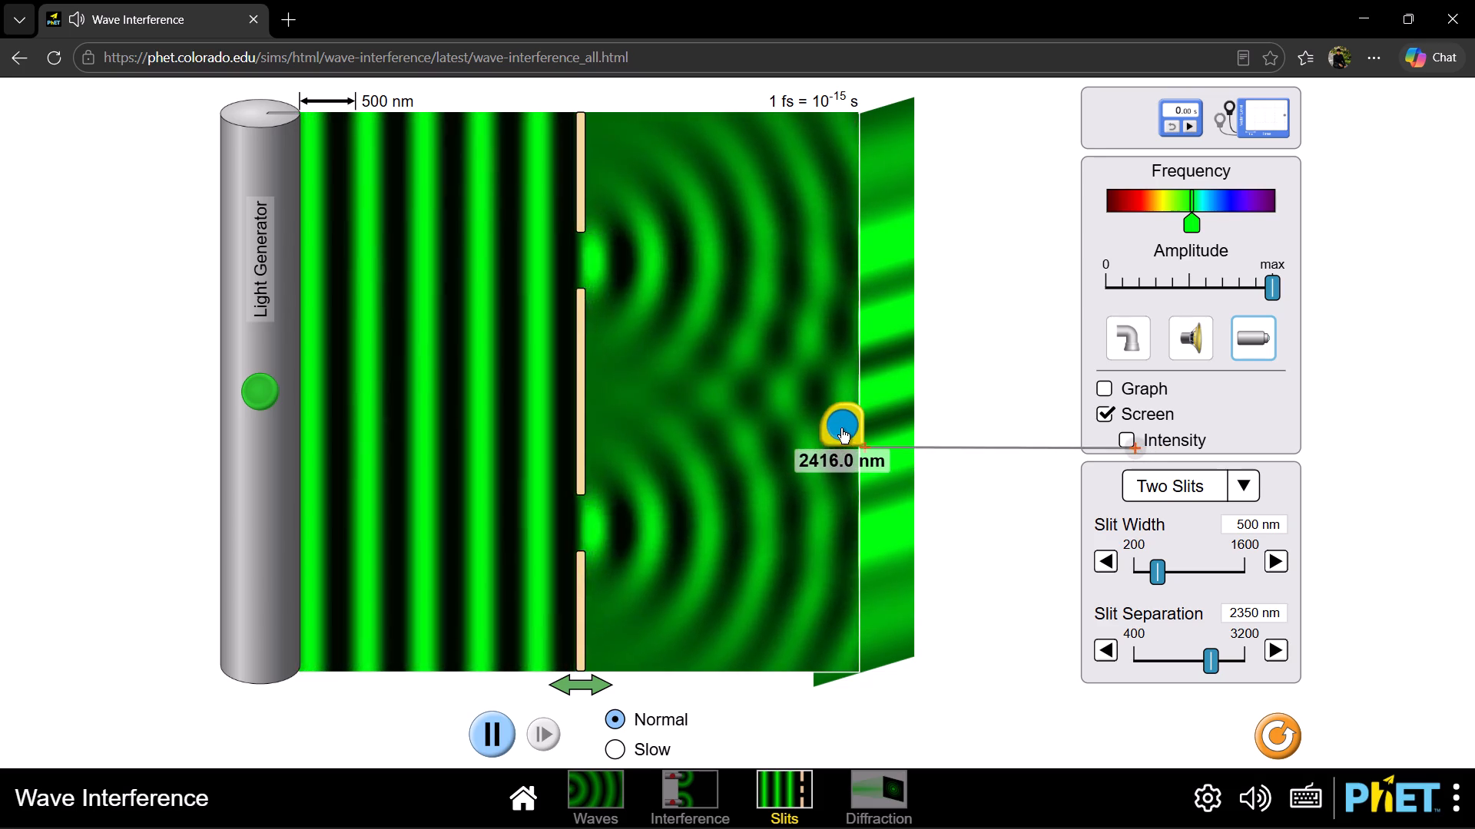
left_click_drag(841, 428, 830, 431)
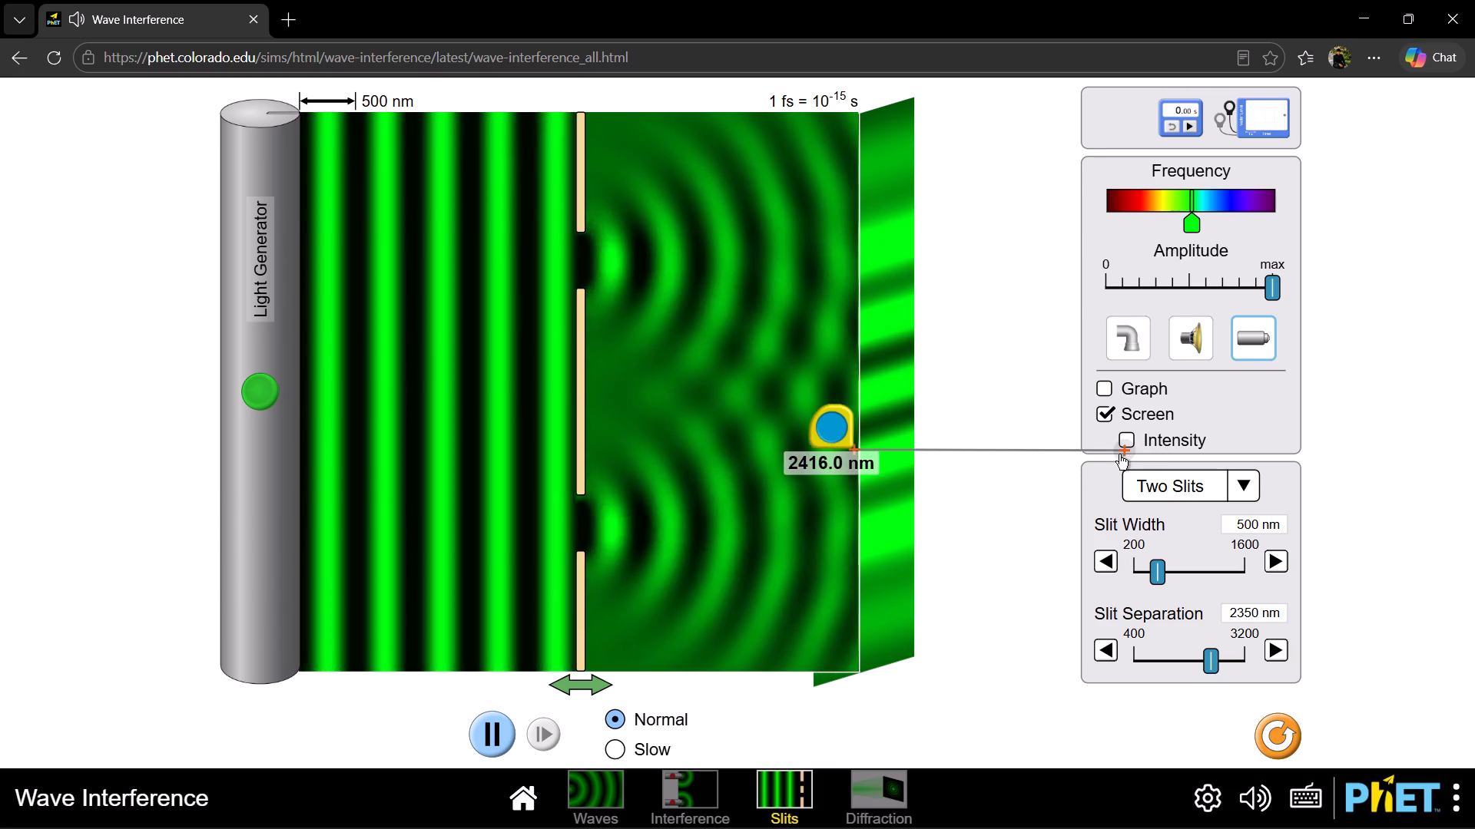
left_click_drag(1119, 448, 872, 365)
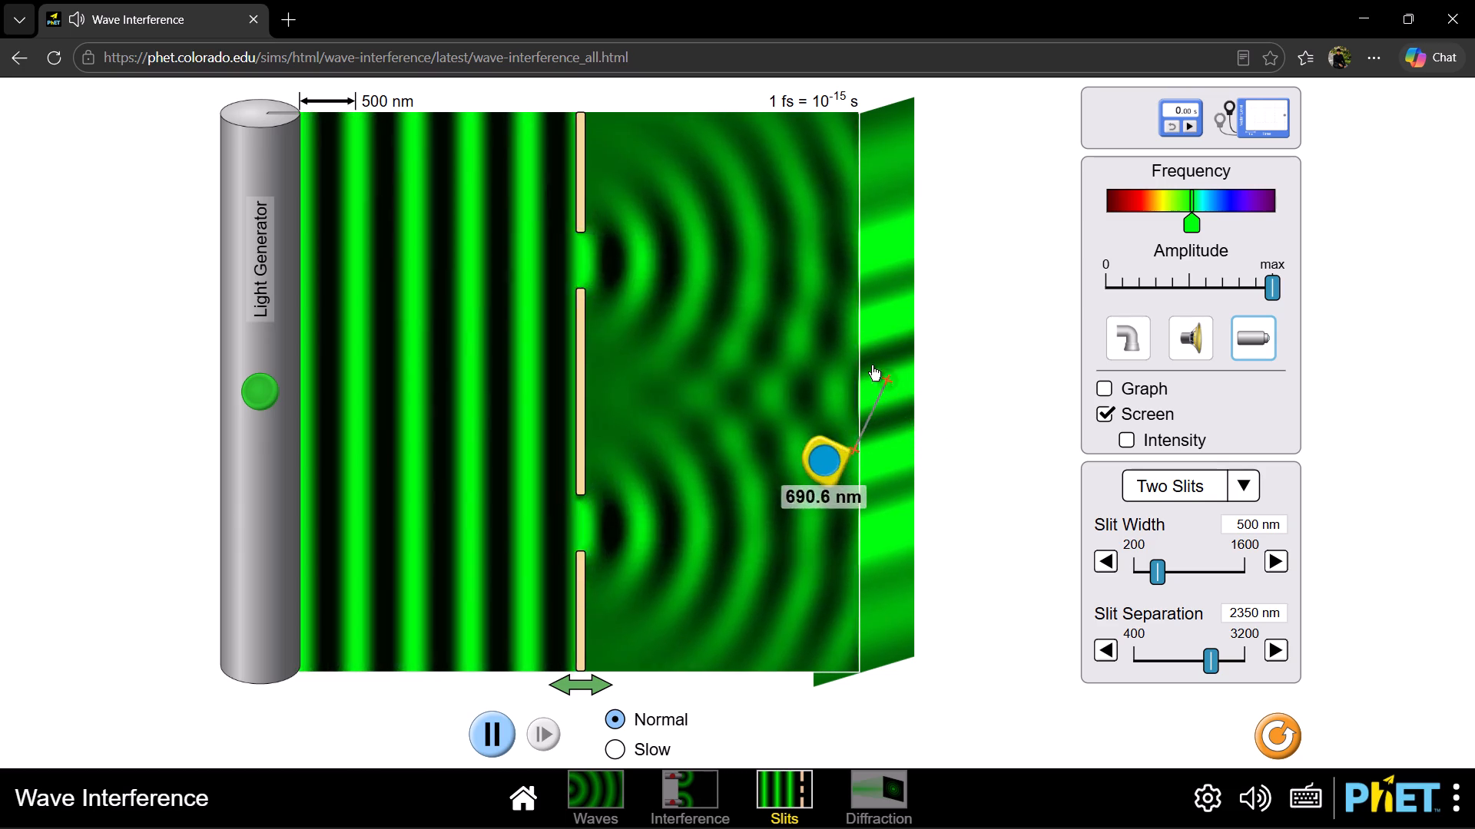
left_click_drag(872, 365, 847, 353)
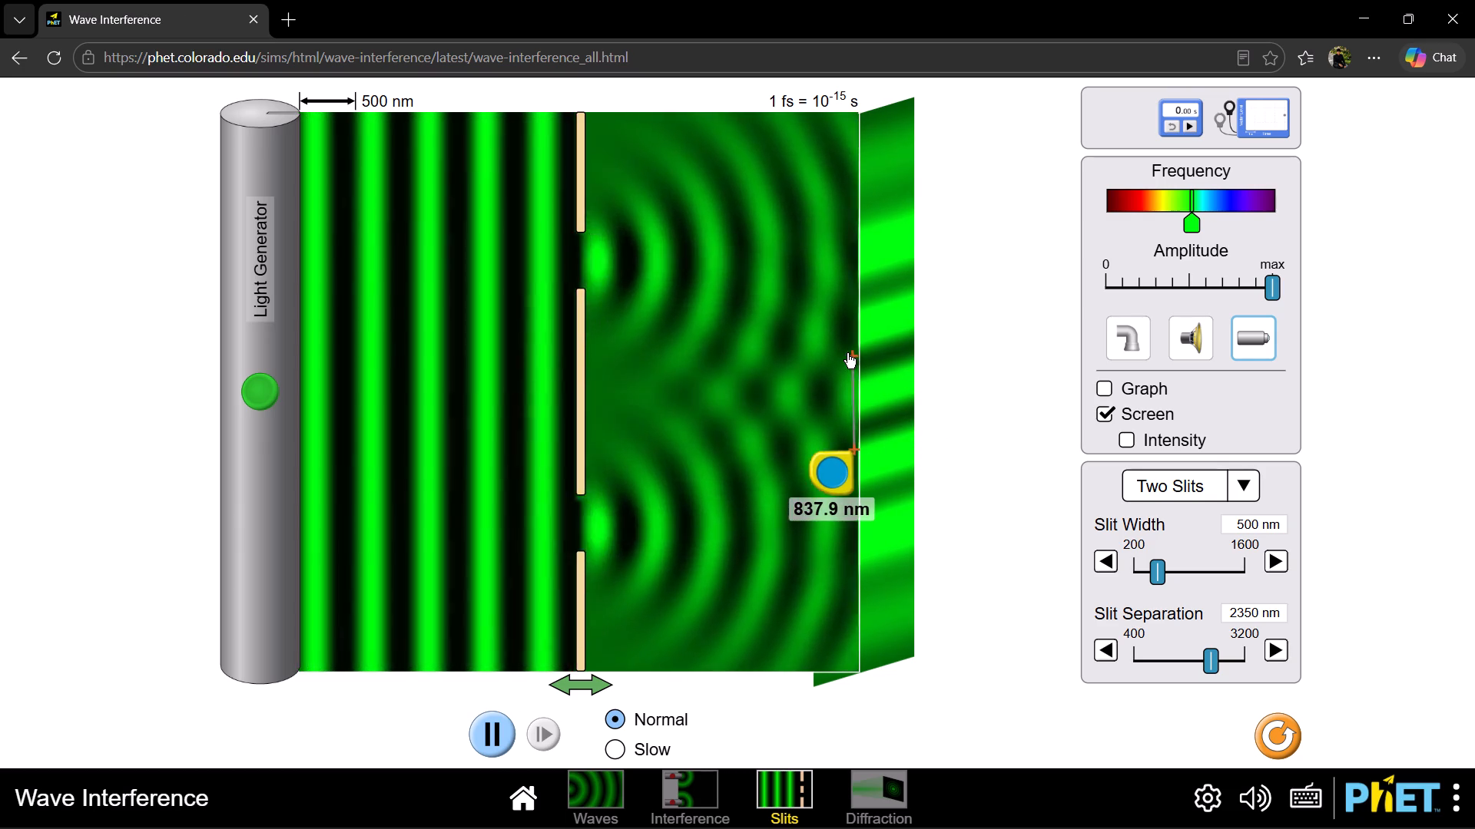
left_click_drag(847, 353, 850, 356)
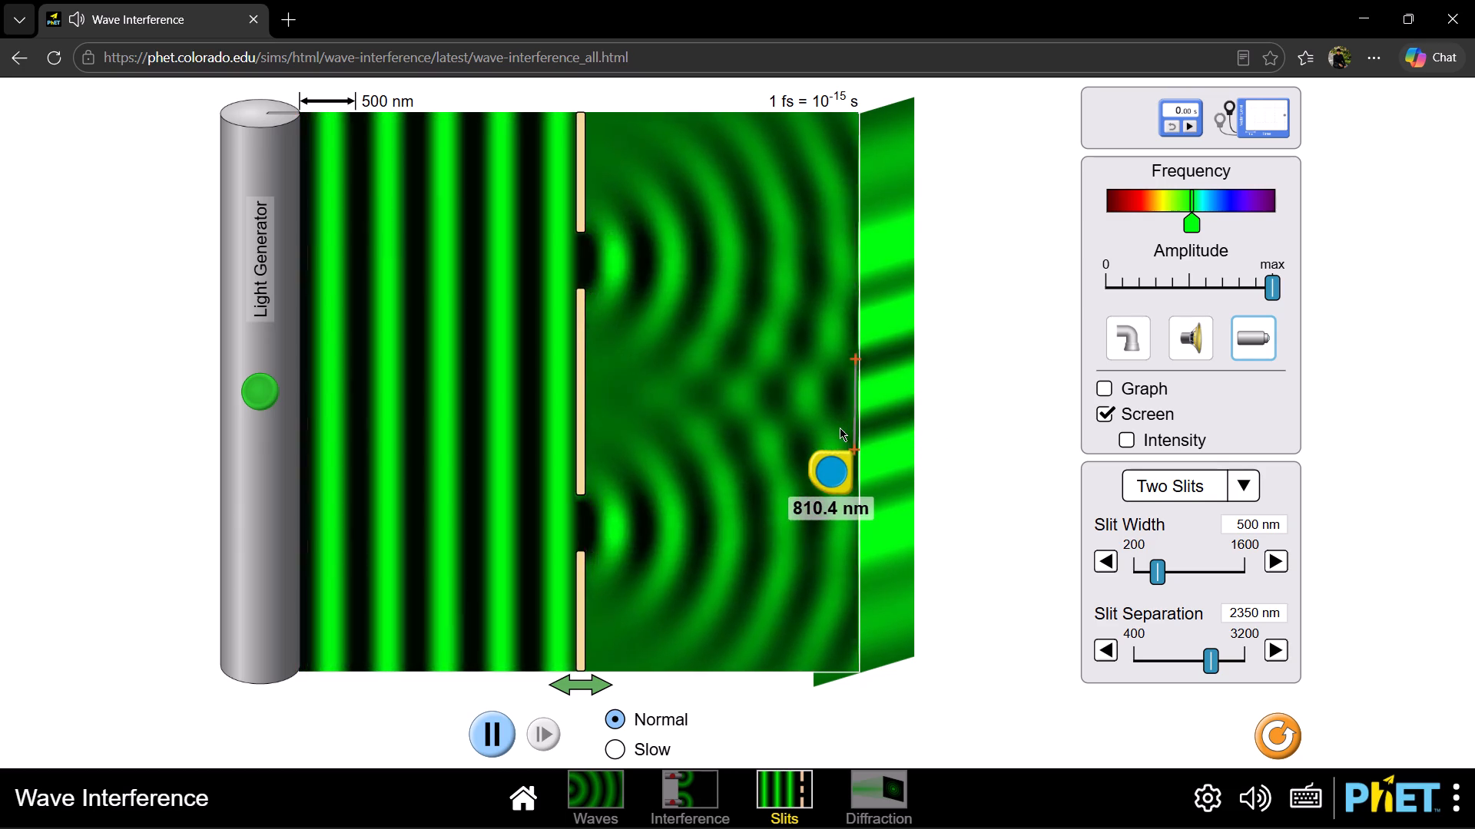
left_click(841, 460)
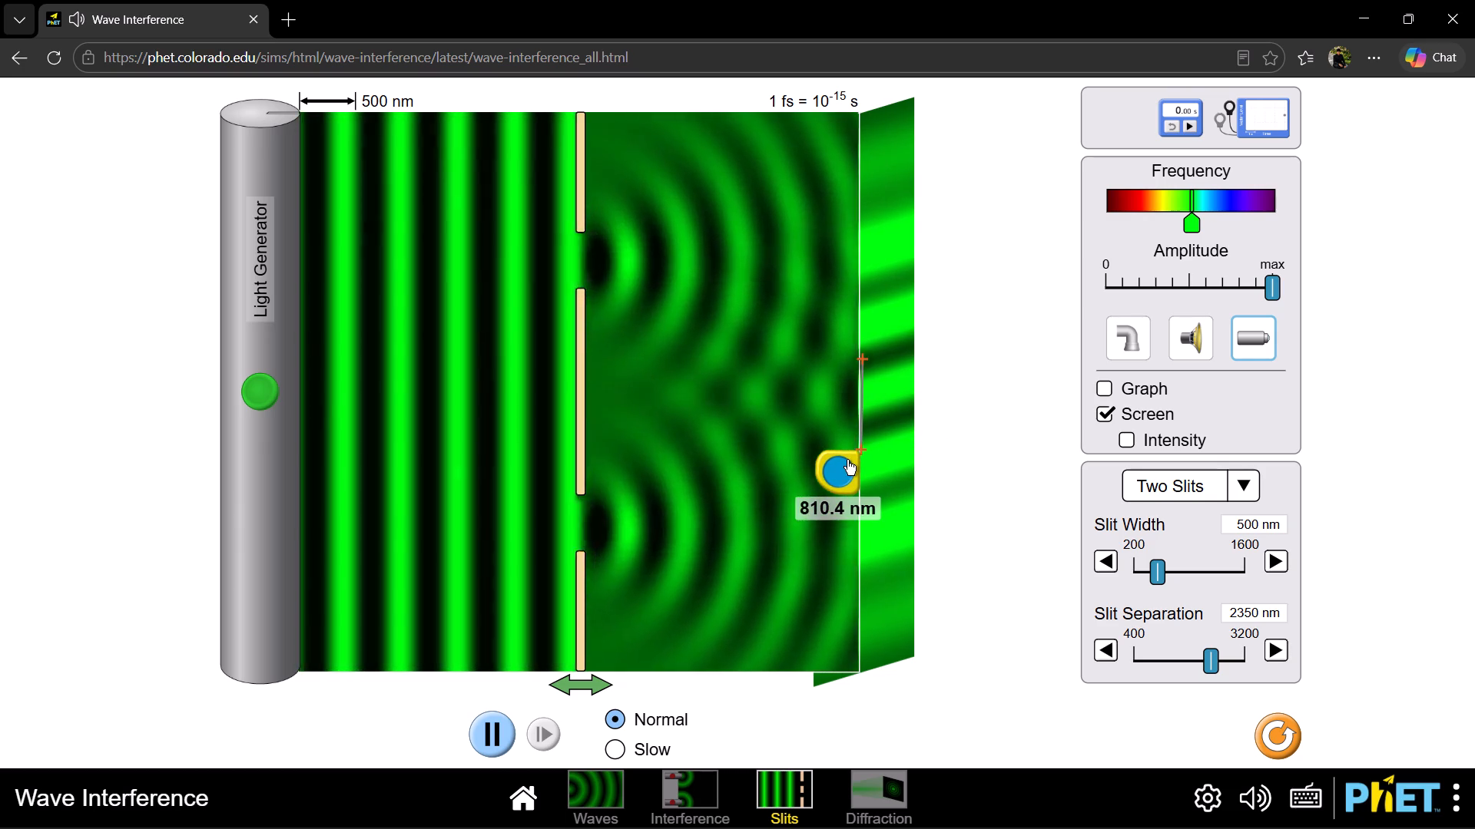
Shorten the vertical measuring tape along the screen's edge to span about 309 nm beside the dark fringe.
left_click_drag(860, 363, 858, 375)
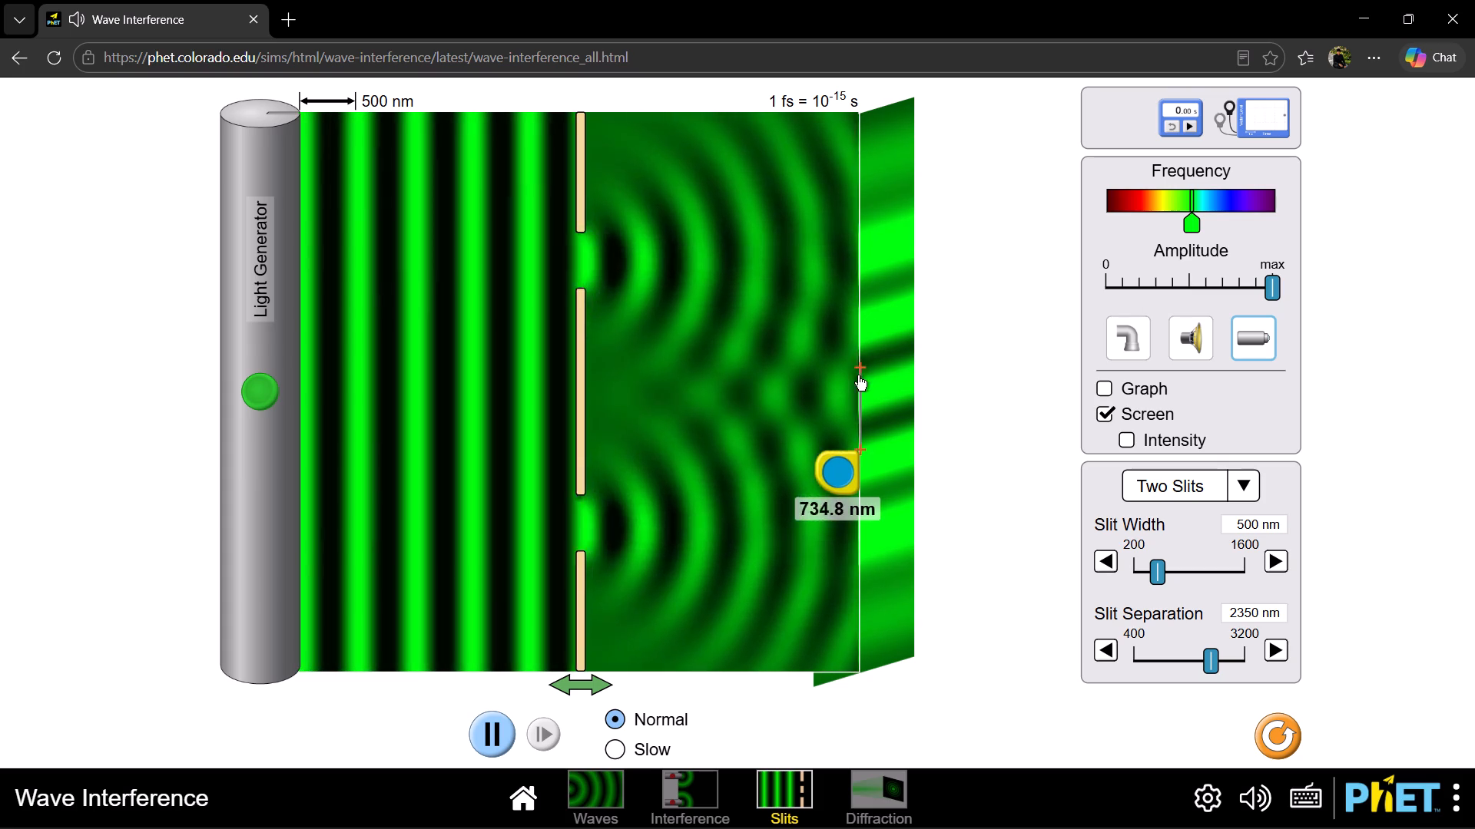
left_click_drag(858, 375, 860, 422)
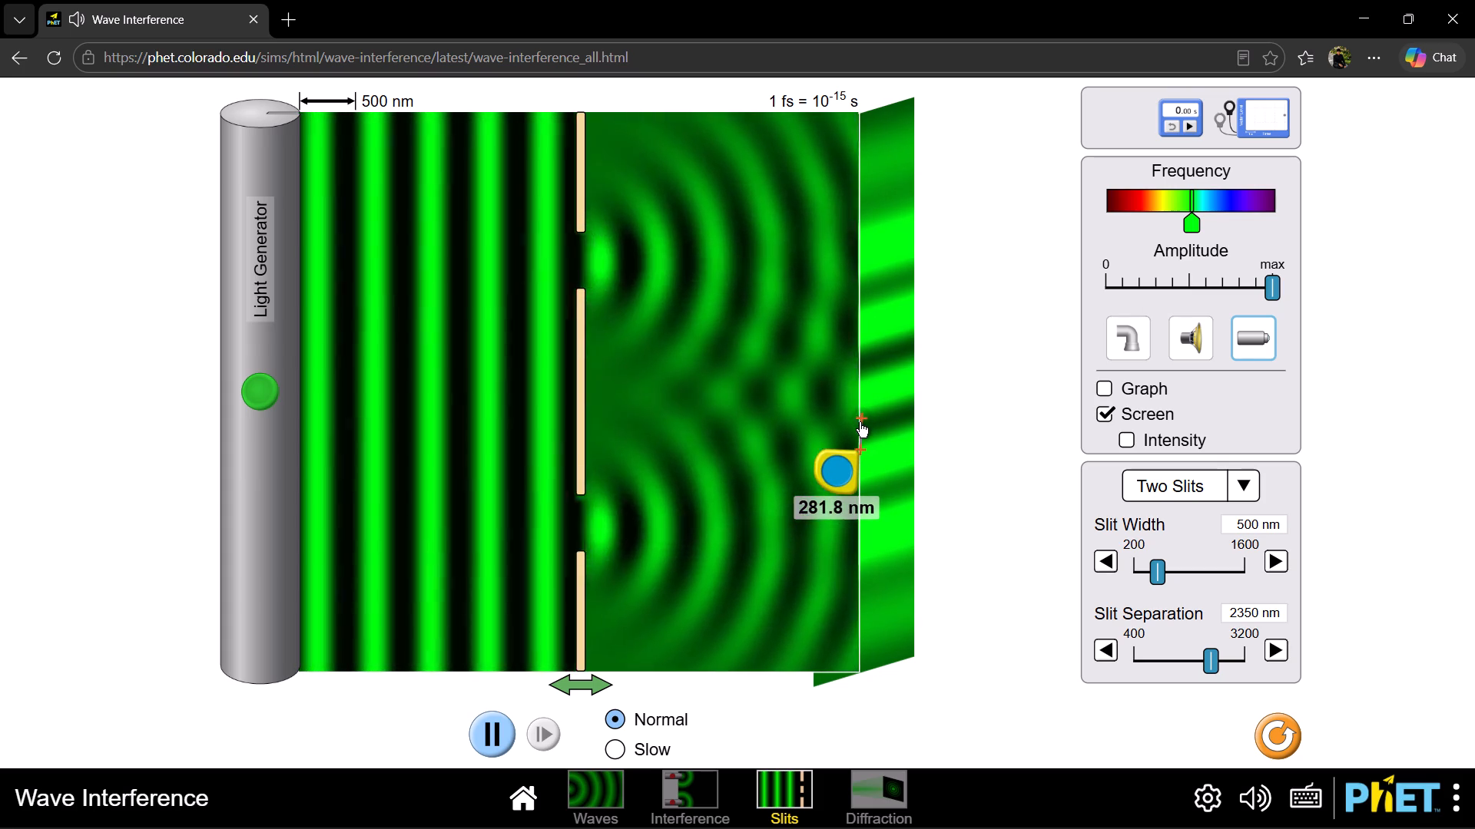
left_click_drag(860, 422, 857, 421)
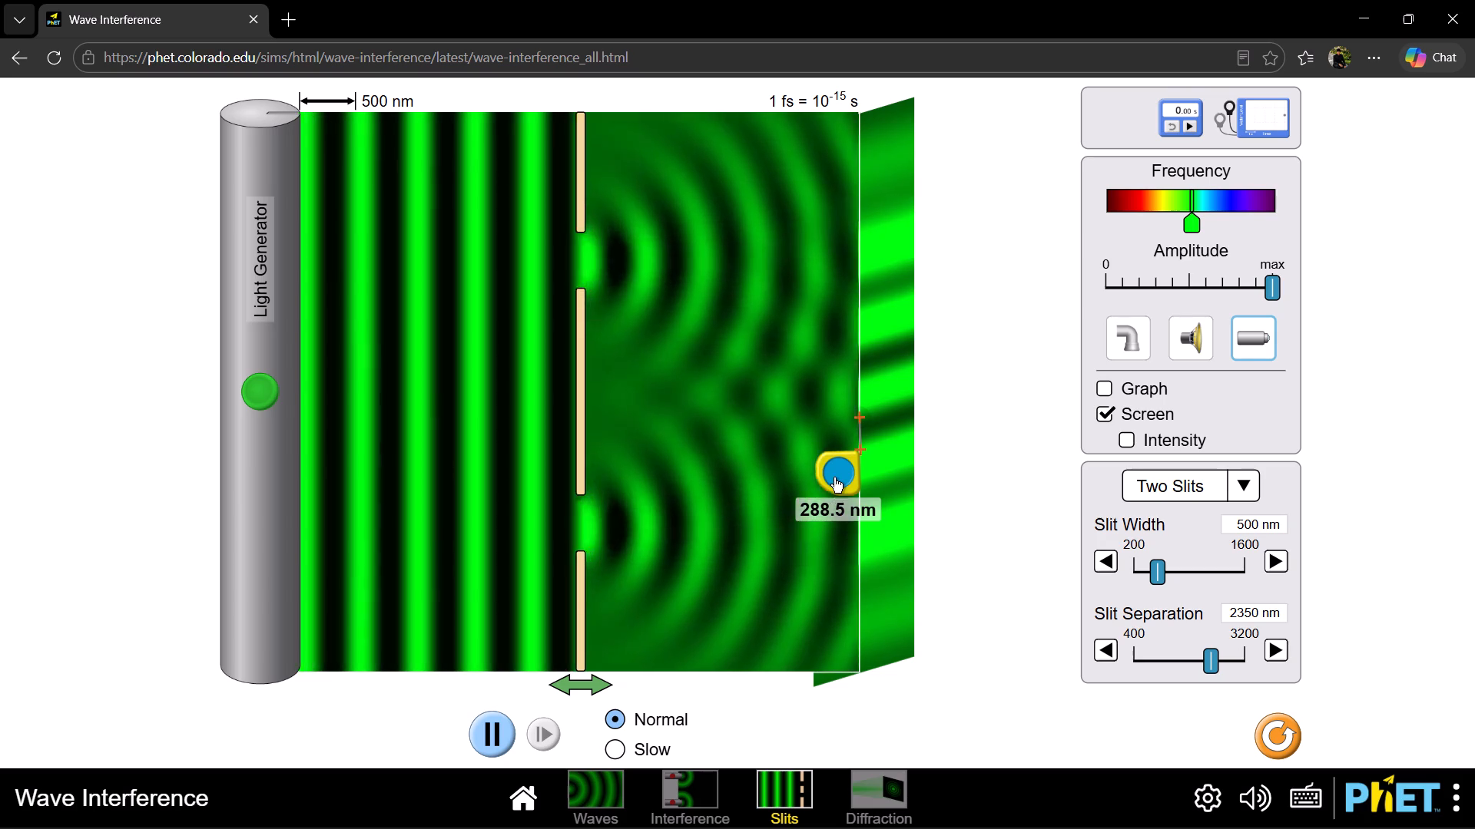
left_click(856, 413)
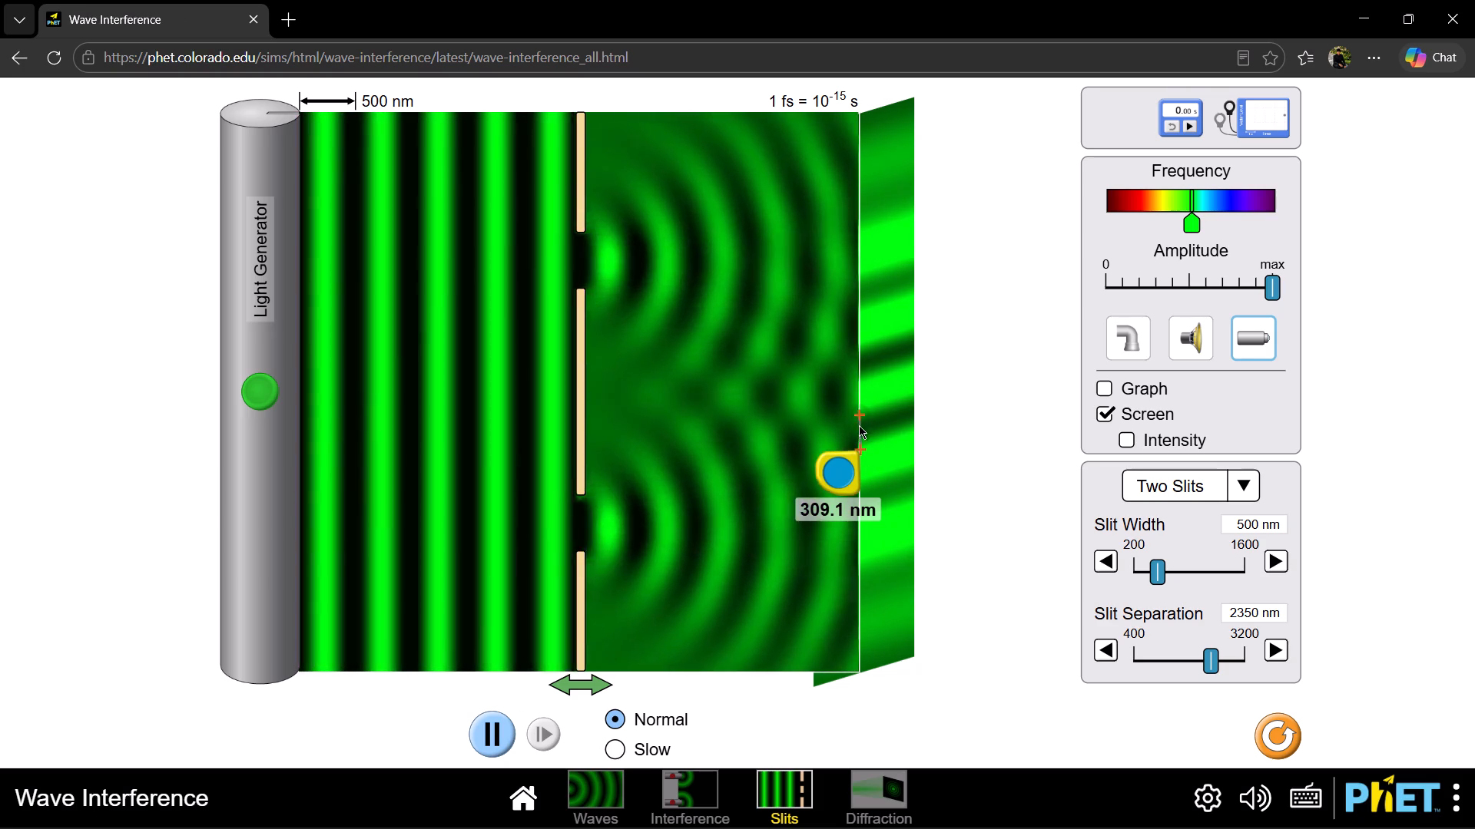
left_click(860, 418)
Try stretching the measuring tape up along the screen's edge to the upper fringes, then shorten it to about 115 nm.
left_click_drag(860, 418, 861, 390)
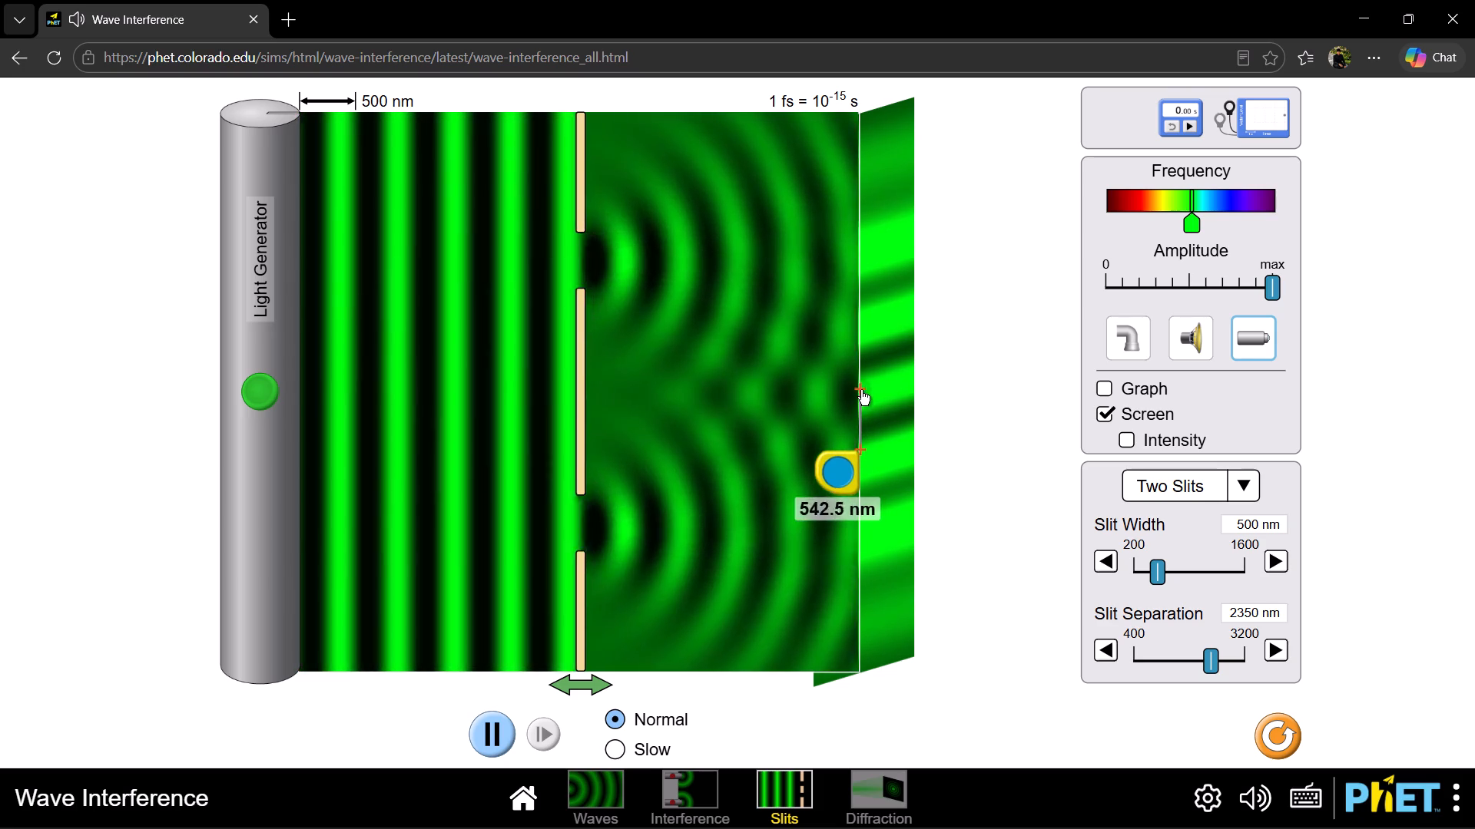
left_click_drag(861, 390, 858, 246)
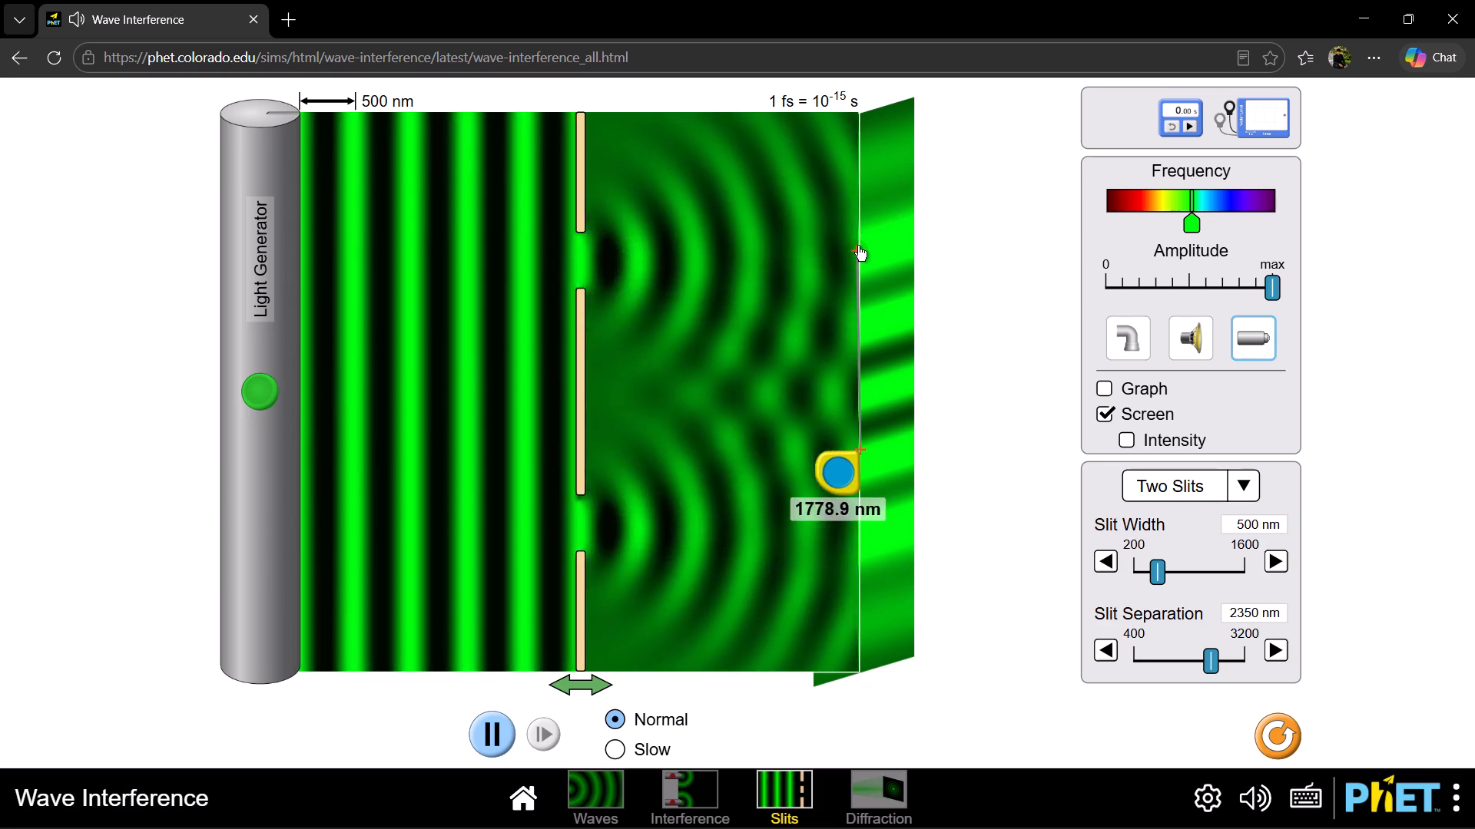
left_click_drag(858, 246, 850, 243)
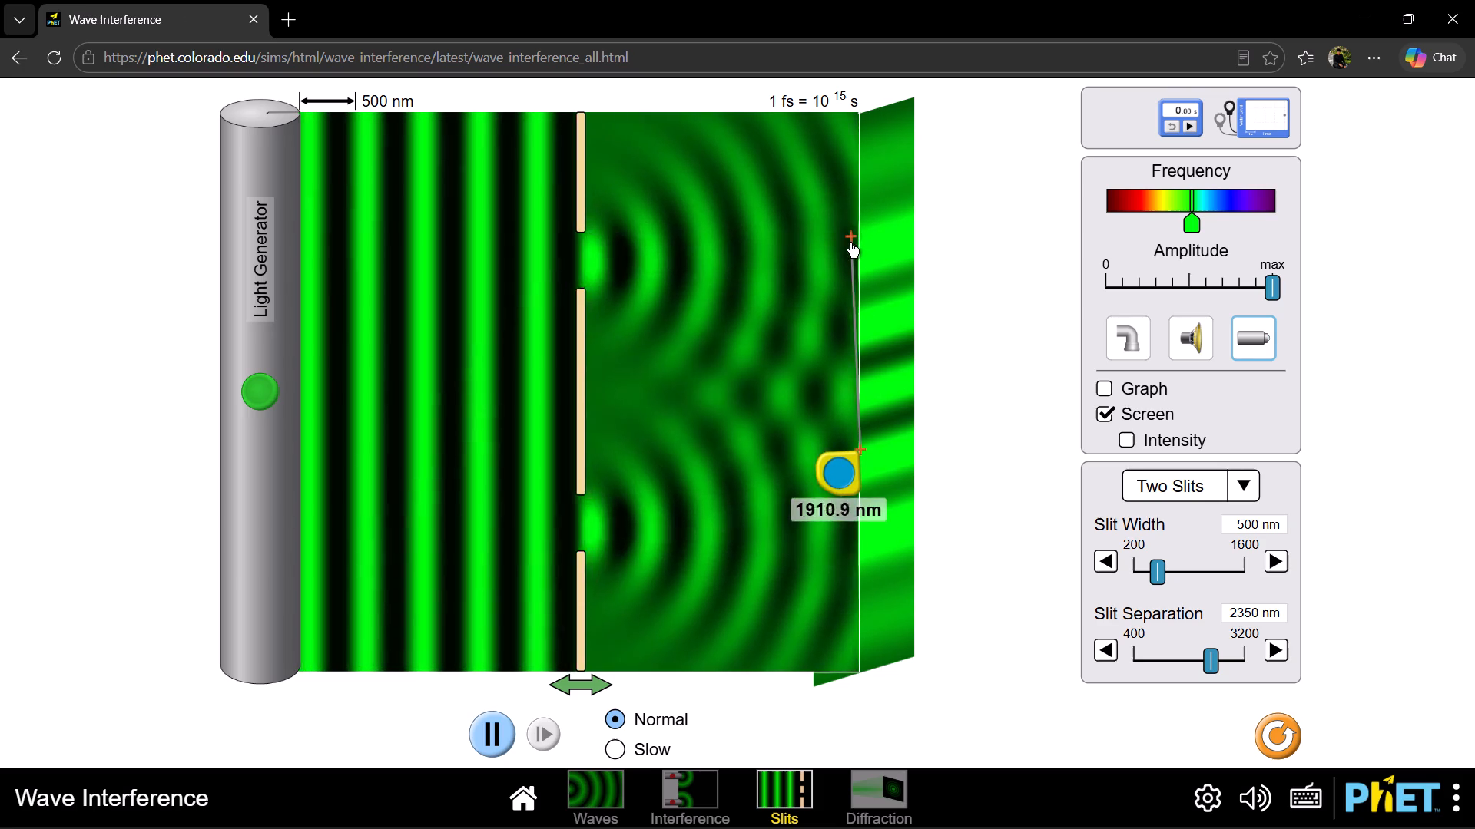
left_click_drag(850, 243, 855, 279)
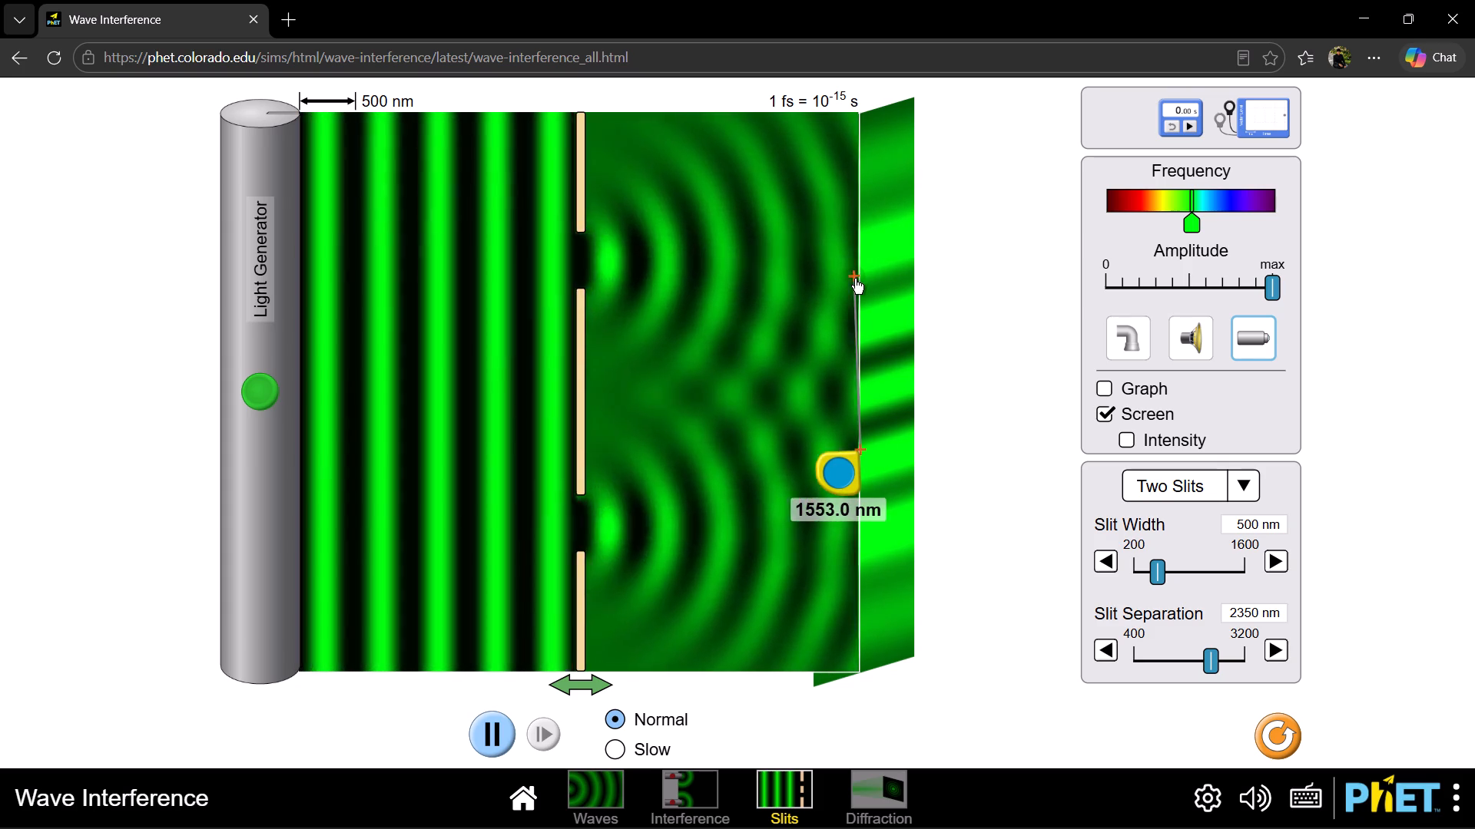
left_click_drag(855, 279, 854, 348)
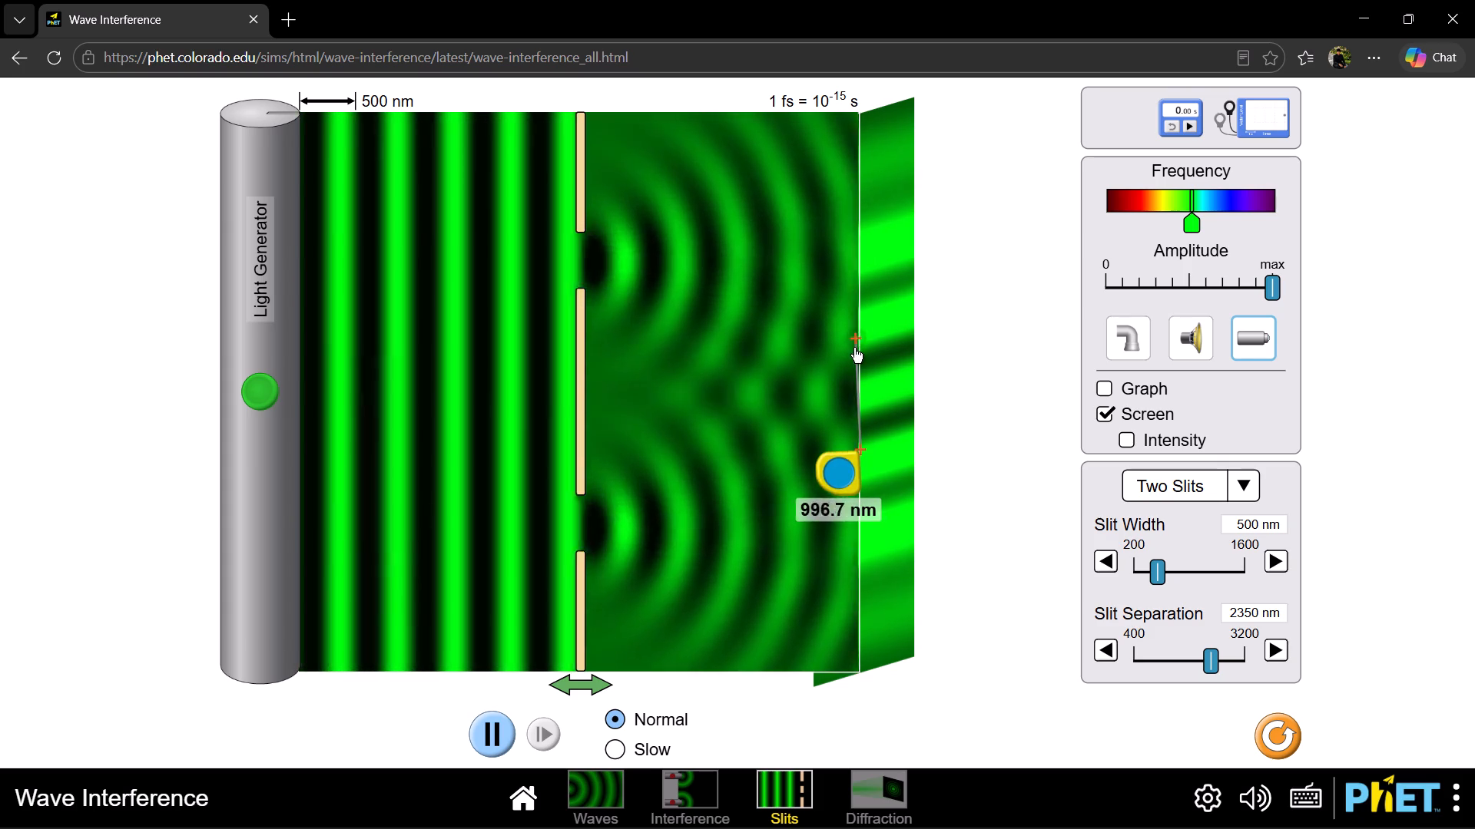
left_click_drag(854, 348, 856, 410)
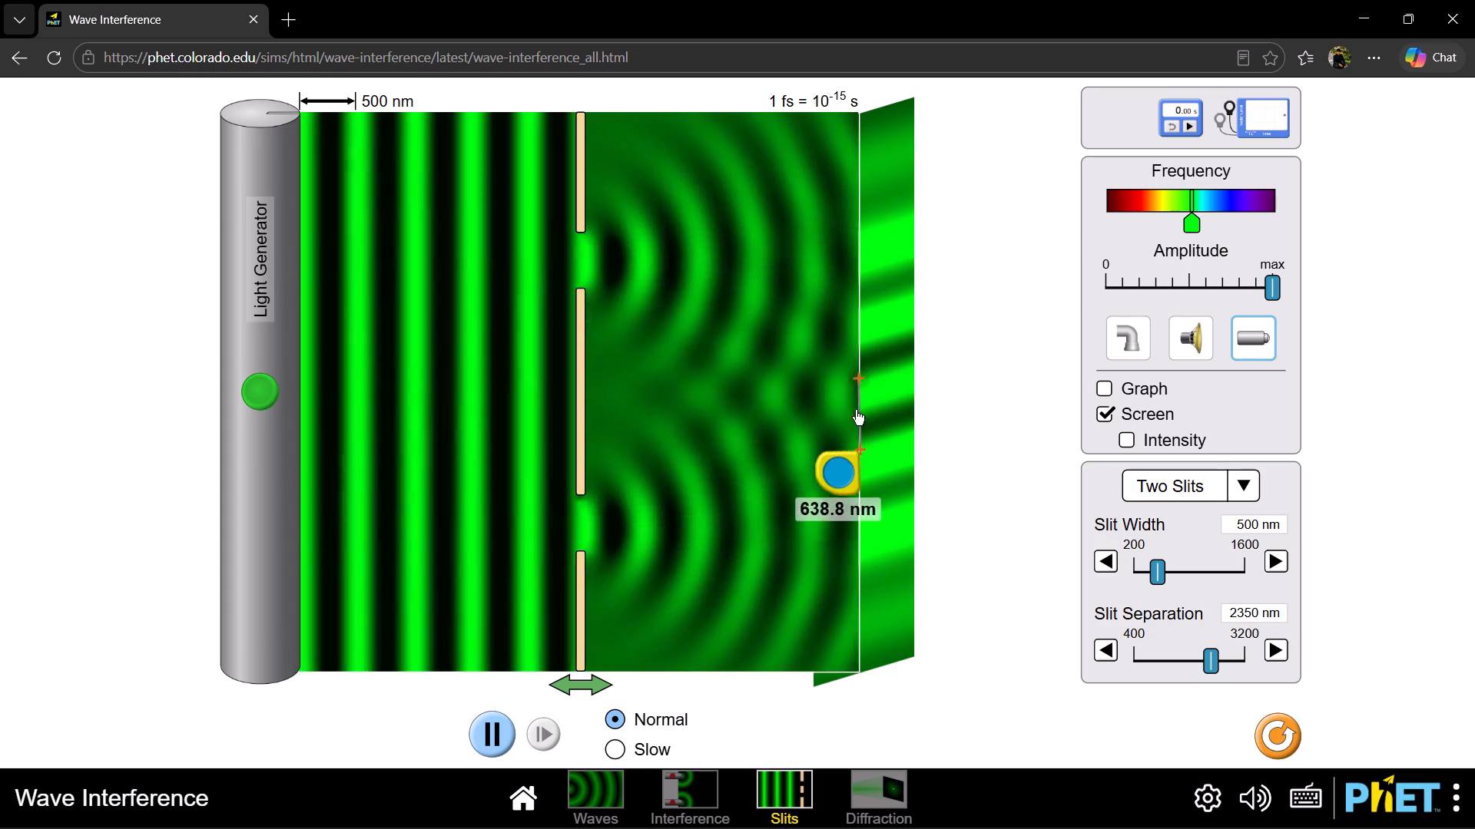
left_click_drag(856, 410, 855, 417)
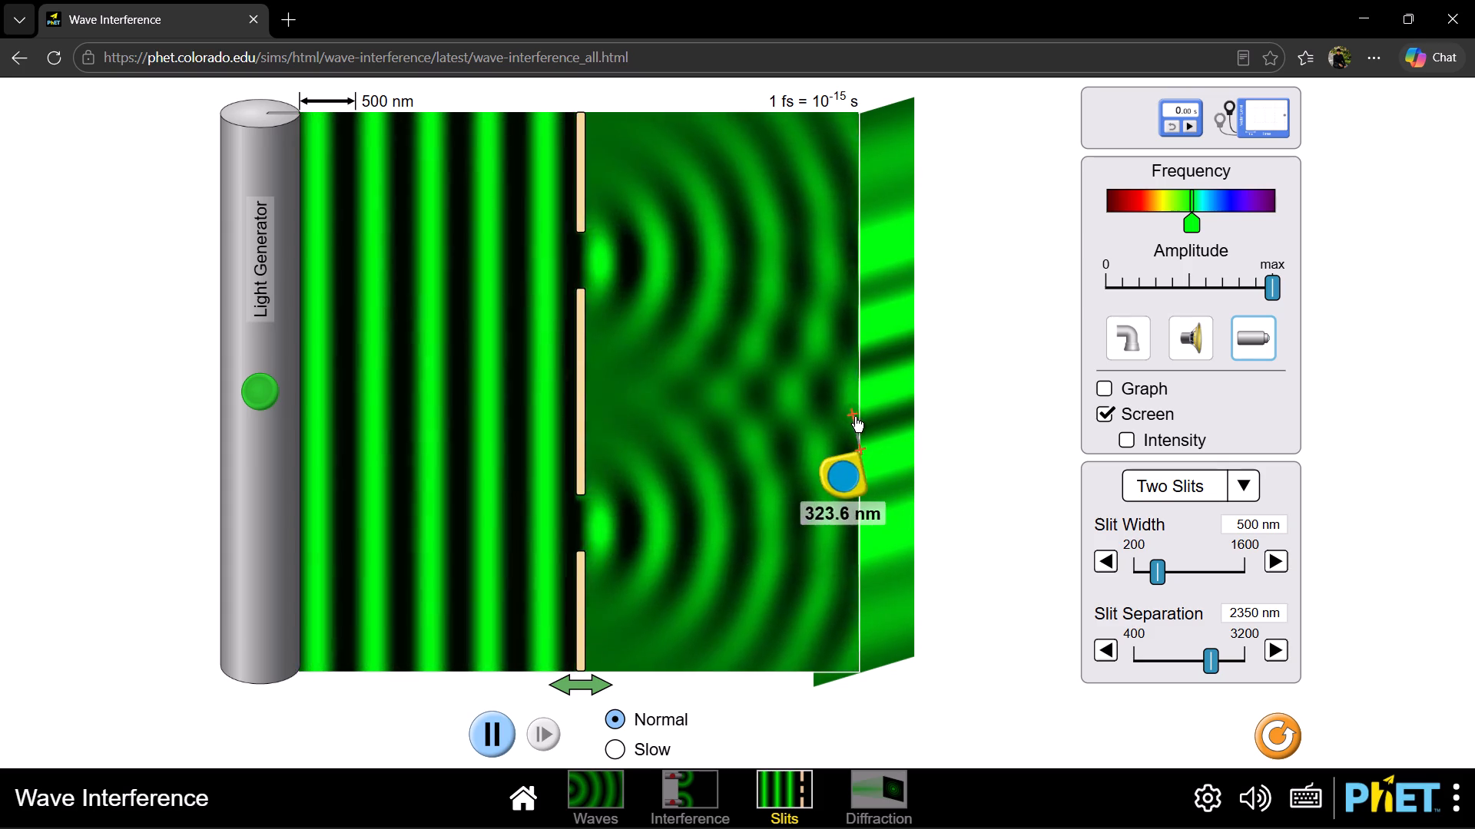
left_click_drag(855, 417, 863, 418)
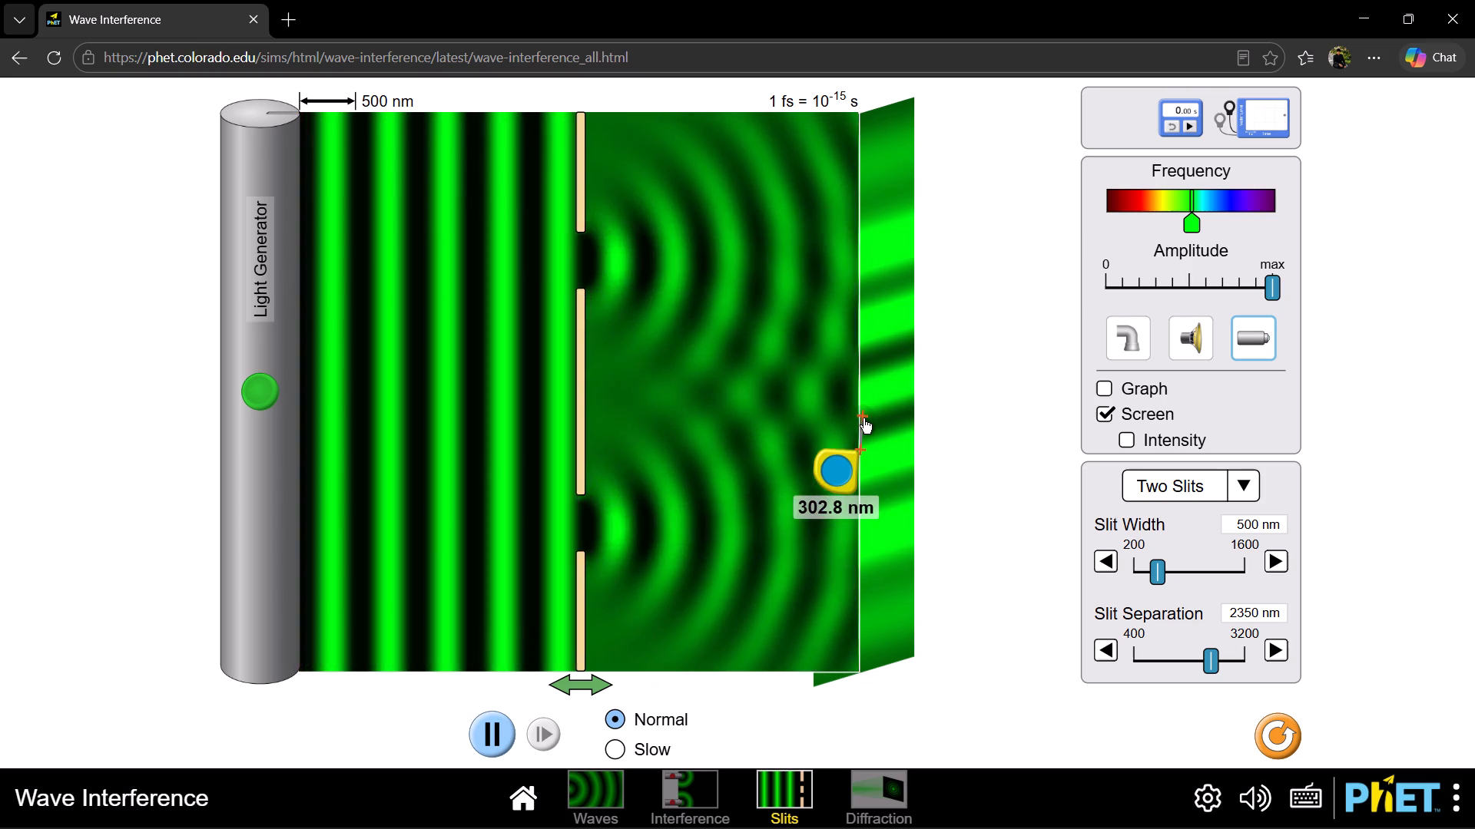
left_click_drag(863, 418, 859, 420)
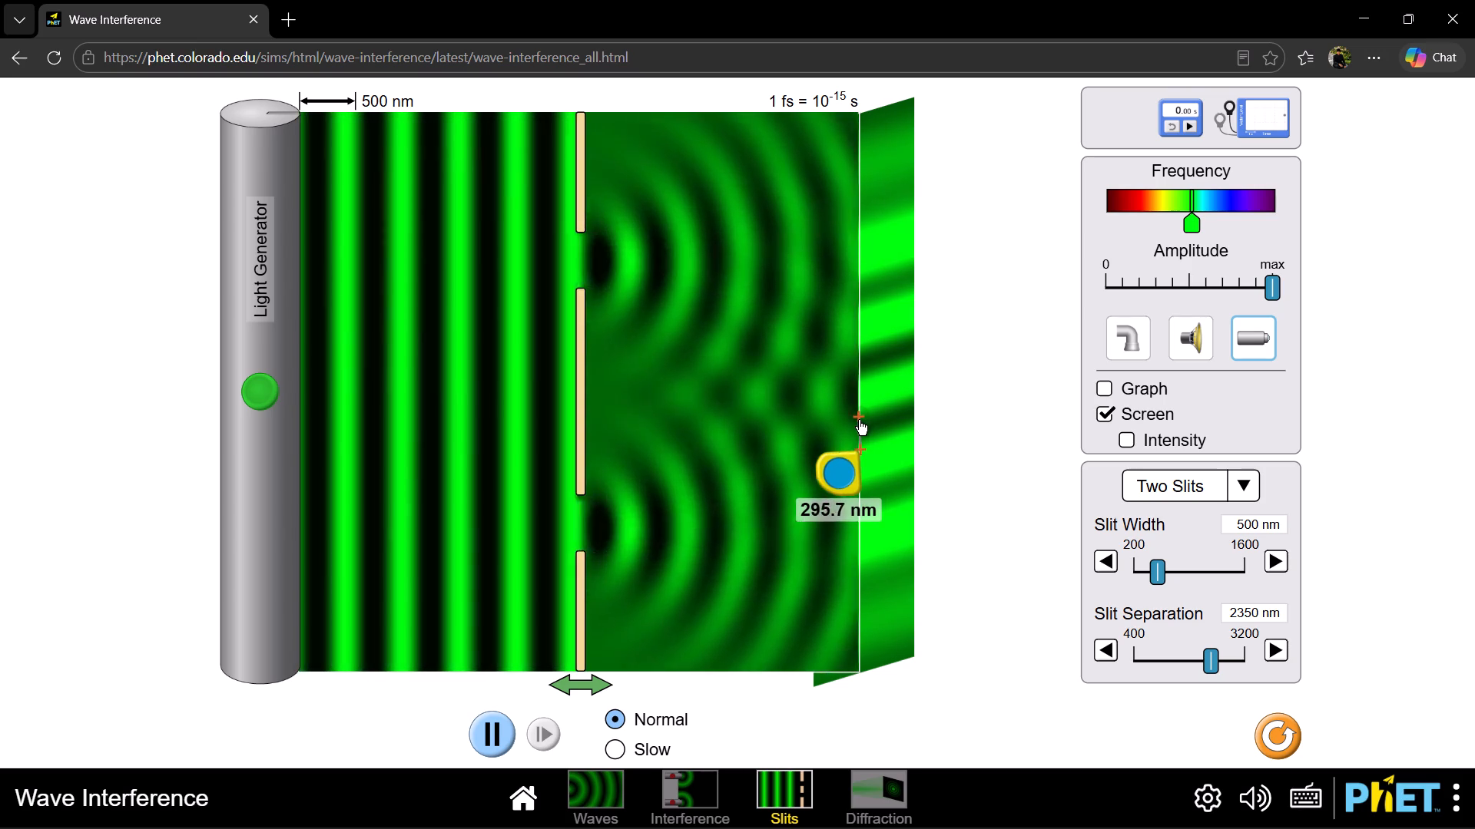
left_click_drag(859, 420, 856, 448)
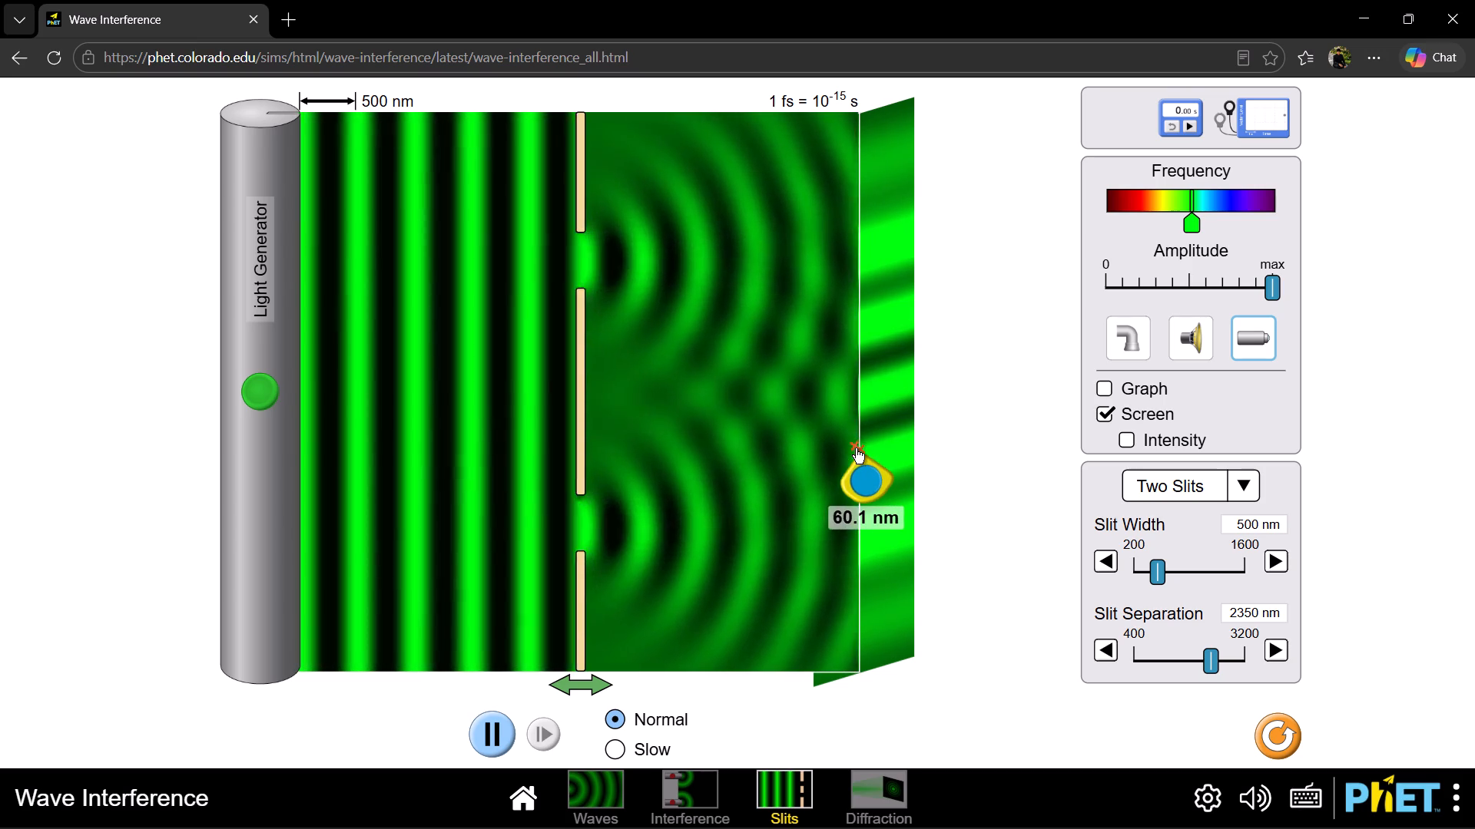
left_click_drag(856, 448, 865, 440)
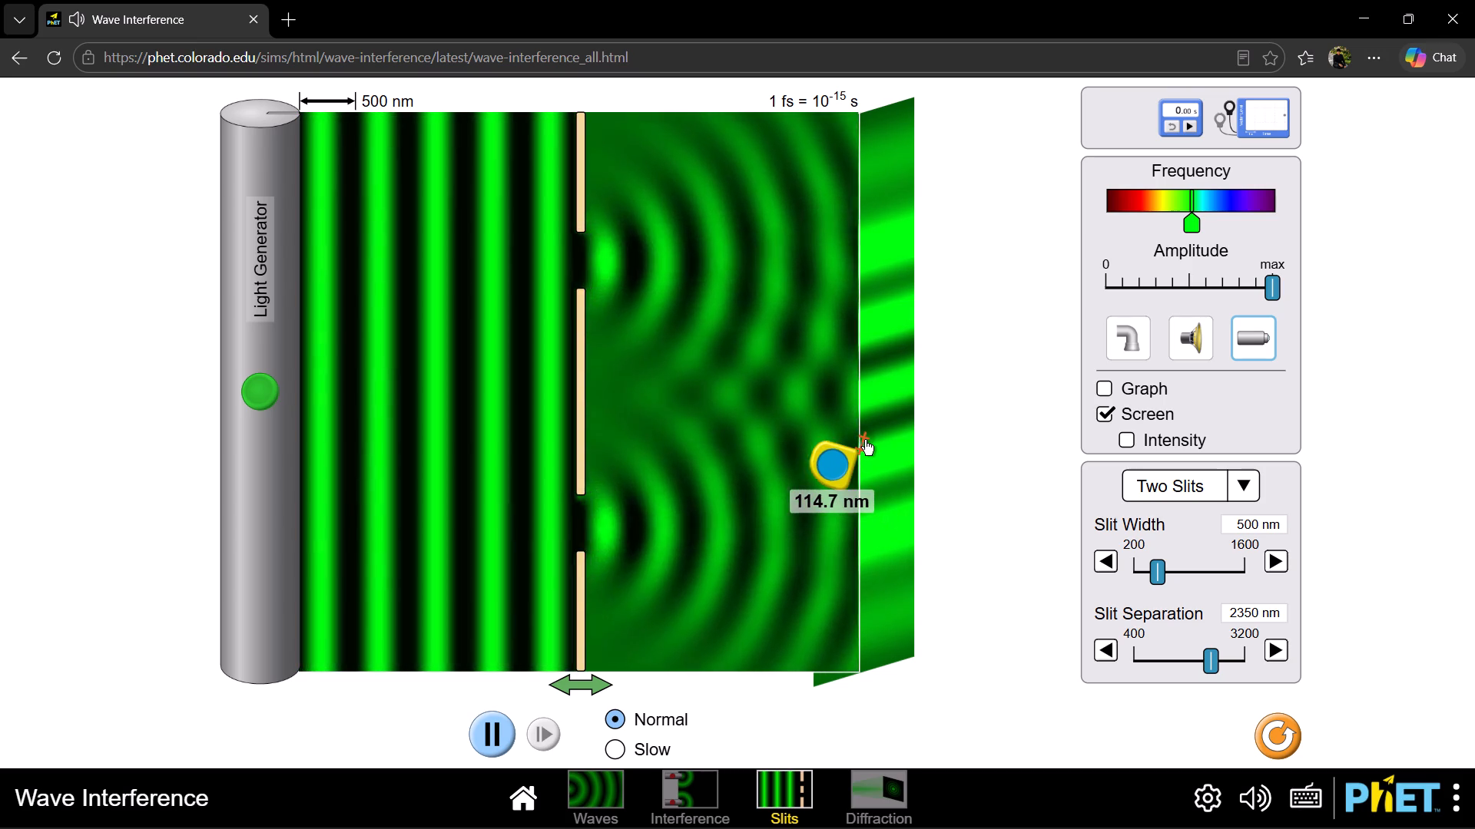
Set the measuring tape vertical with a span of about 233.5 nm and place its base at the middle of the central bright fringe.
left_click_drag(836, 466, 836, 440)
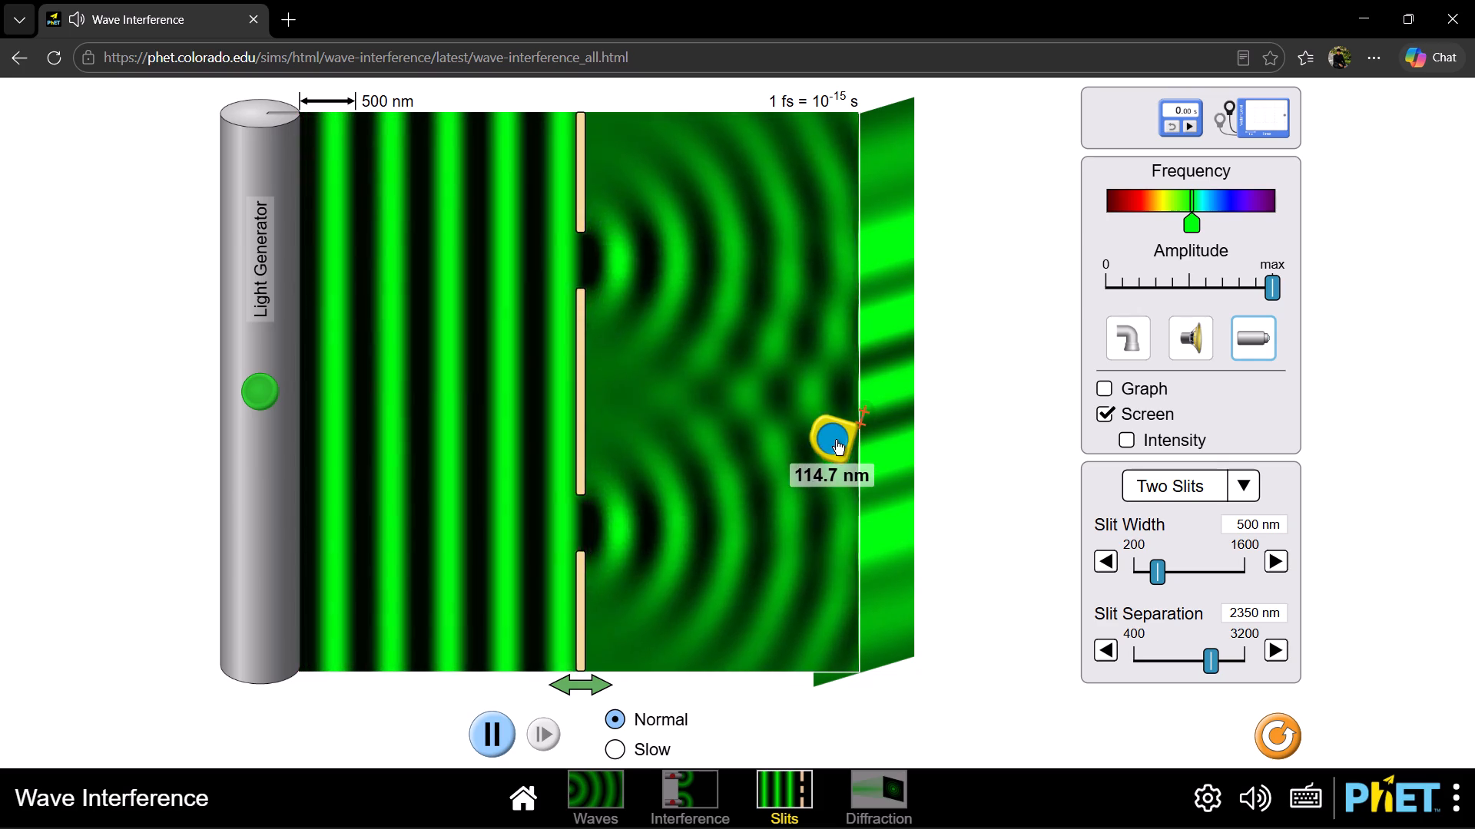
left_click_drag(836, 440, 836, 439)
left_click_drag(863, 405, 860, 394)
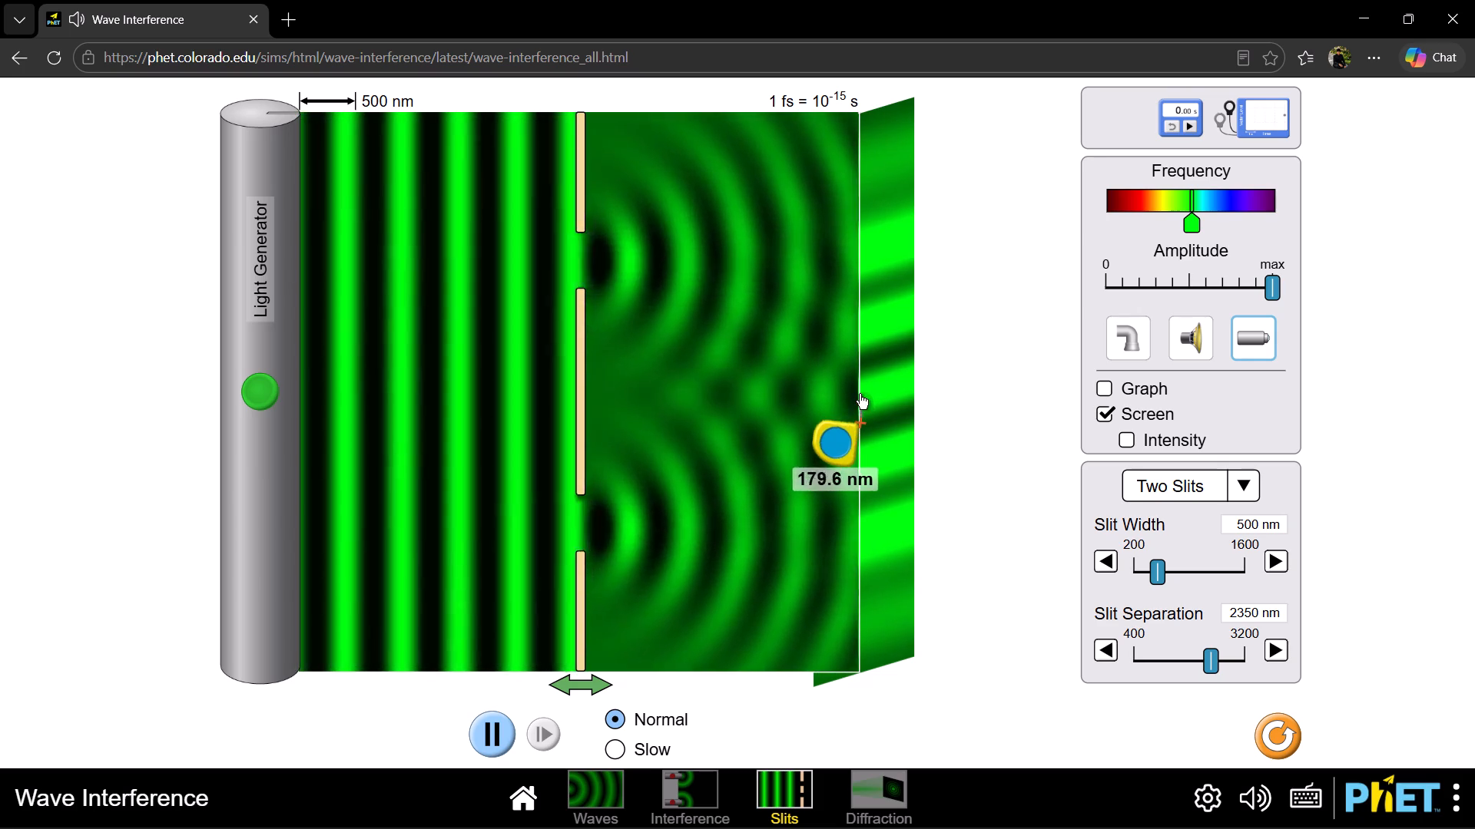
left_click_drag(860, 394, 859, 391)
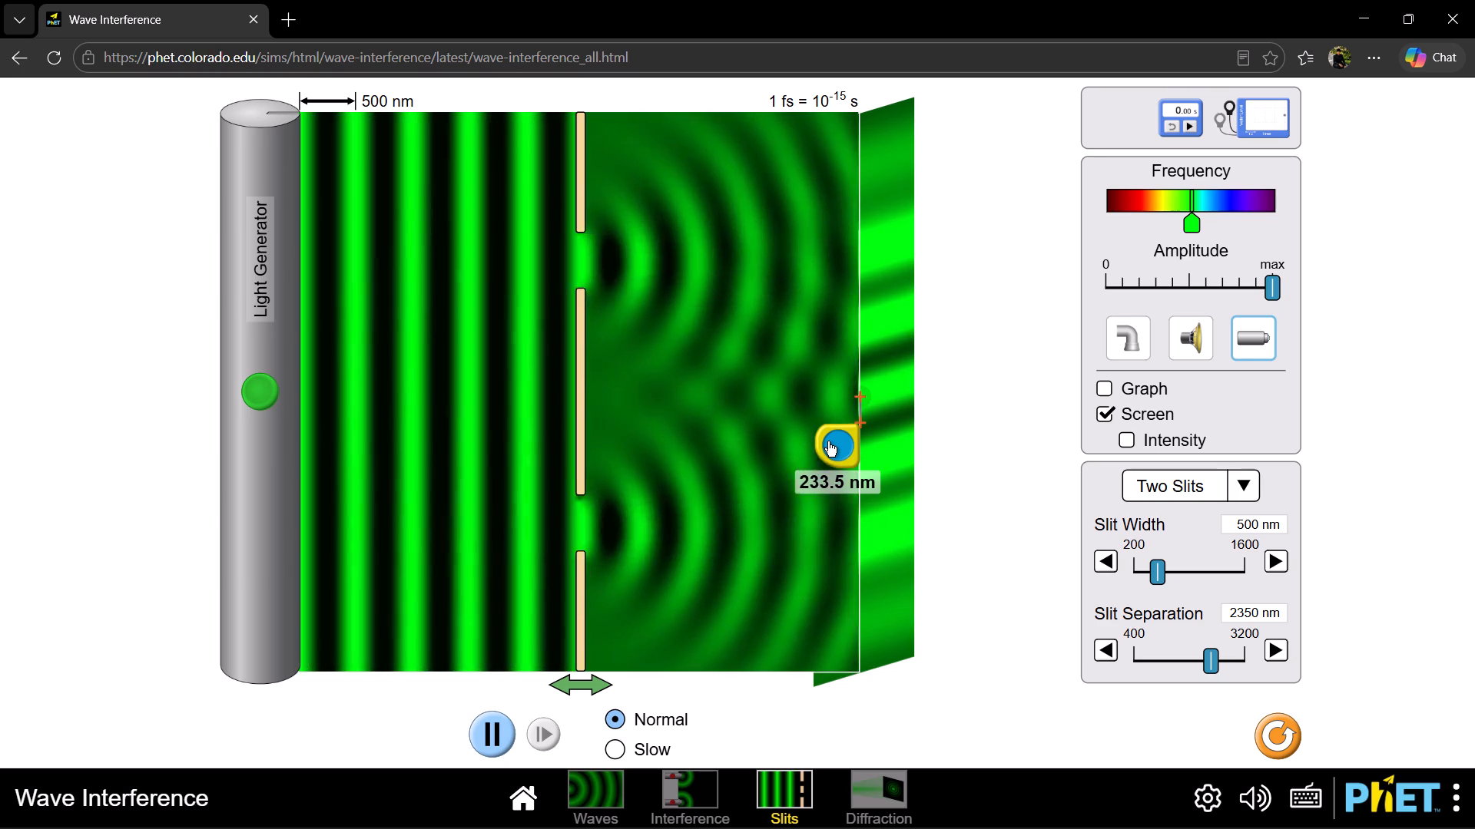
left_click_drag(837, 444, 837, 420)
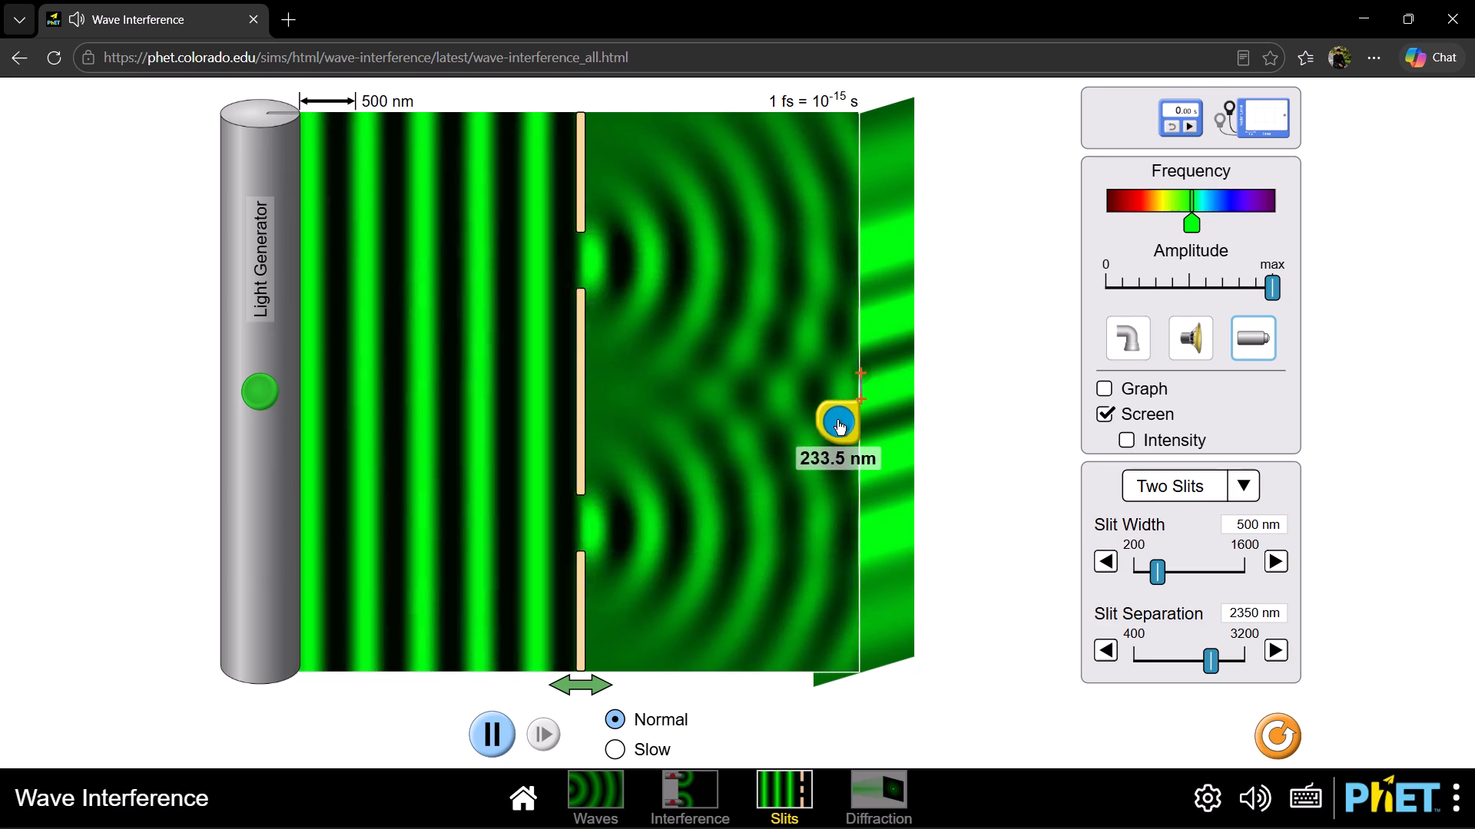
left_click_drag(837, 420, 836, 414)
left_click(836, 414)
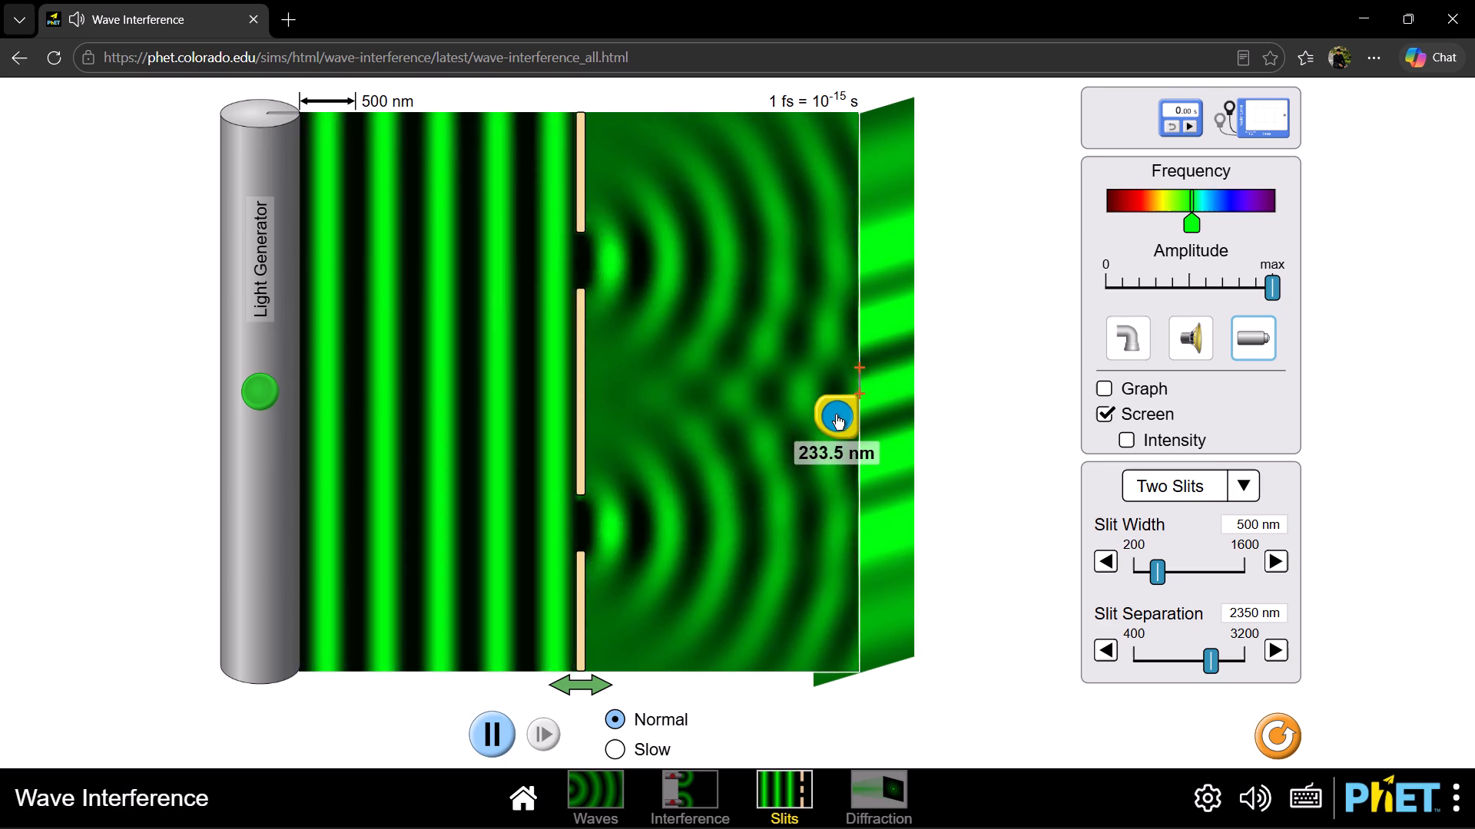
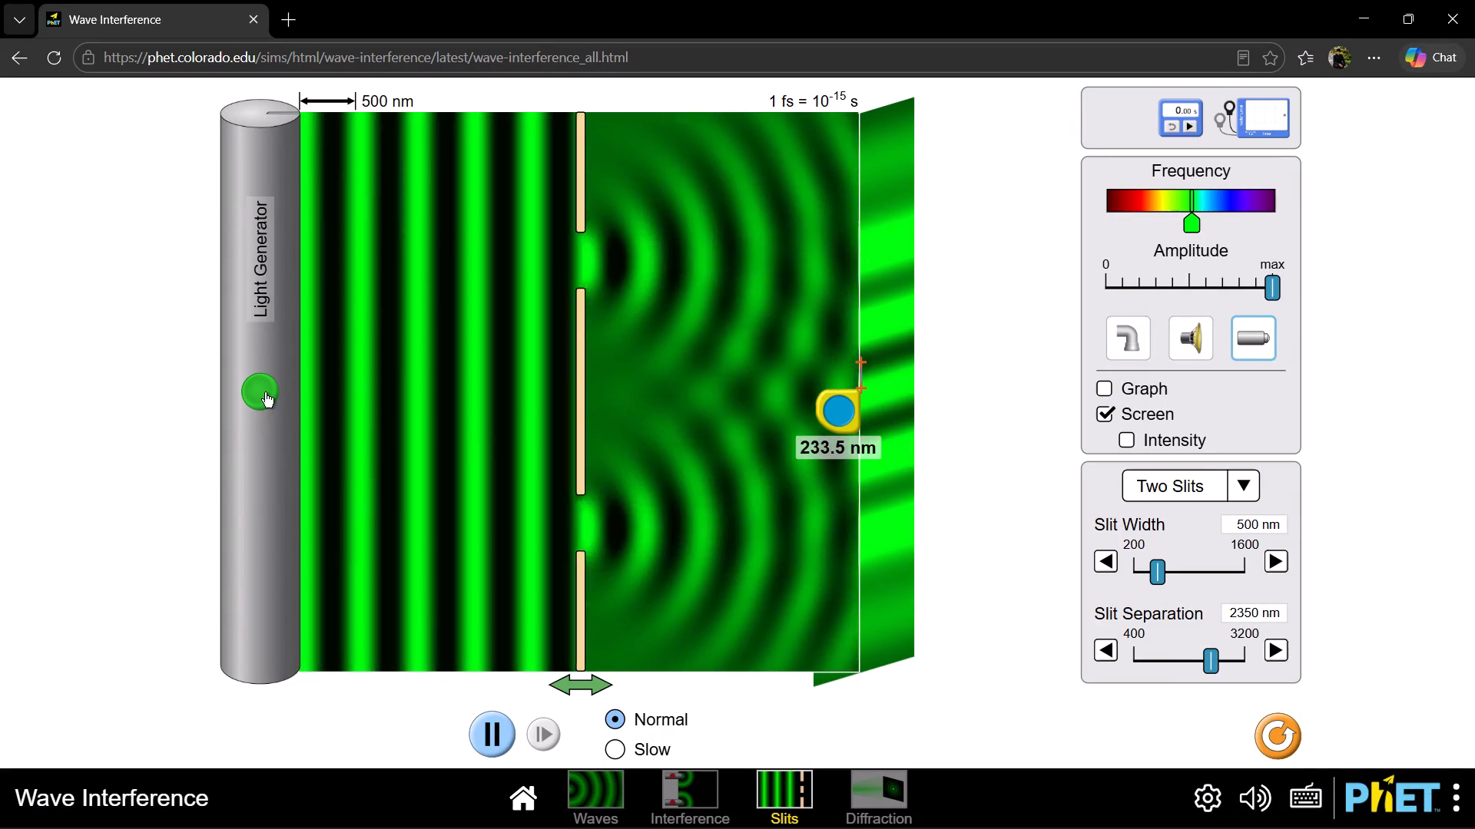
Turn off the light generator in the two-slit simulation.
left_click(265, 392)
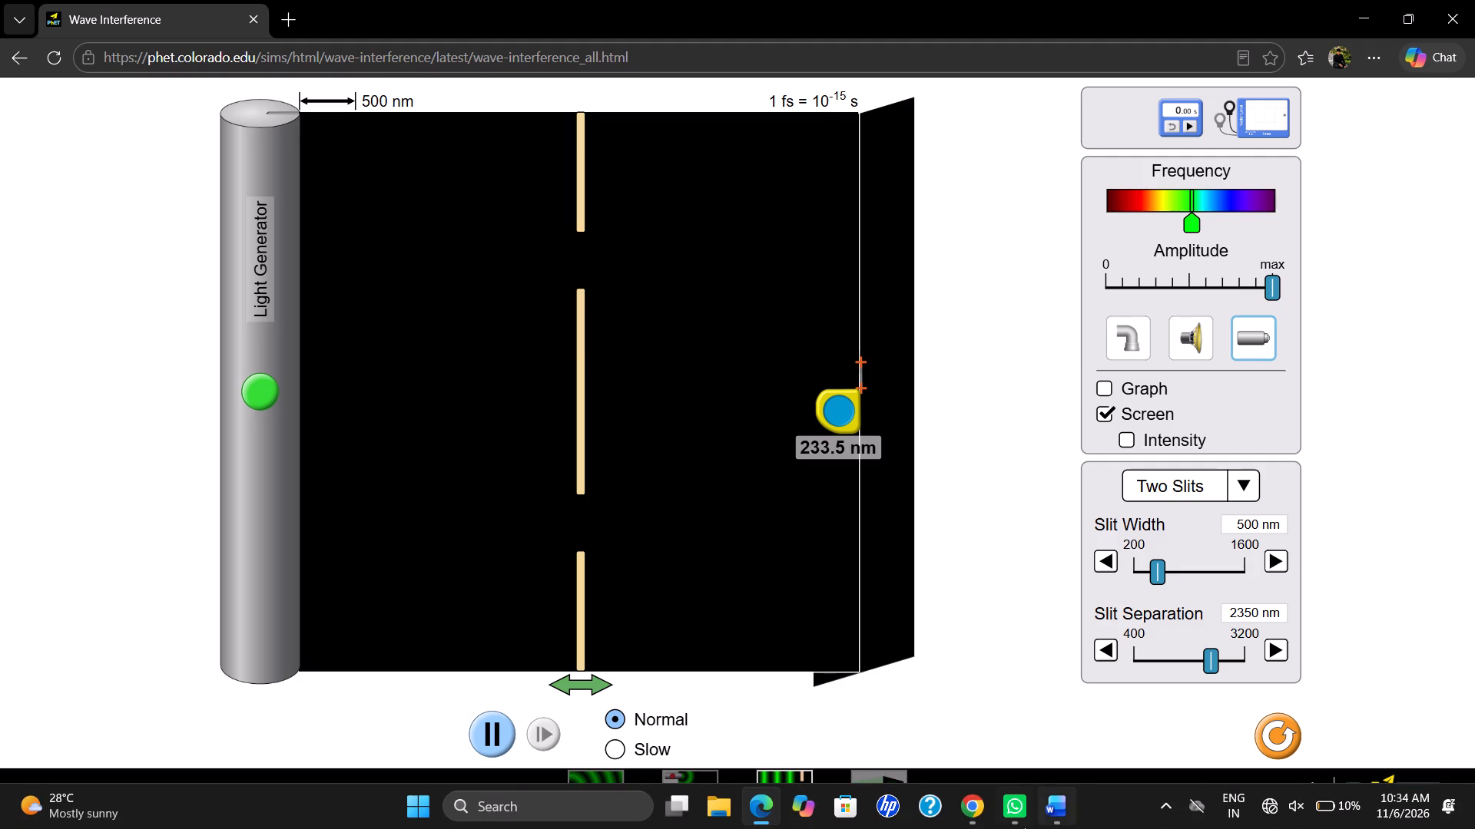
Switch to the M7 Youngs Double Slit Lab report in Word, at the fringe-distance table under Data and Observations.
left_click(1060, 816)
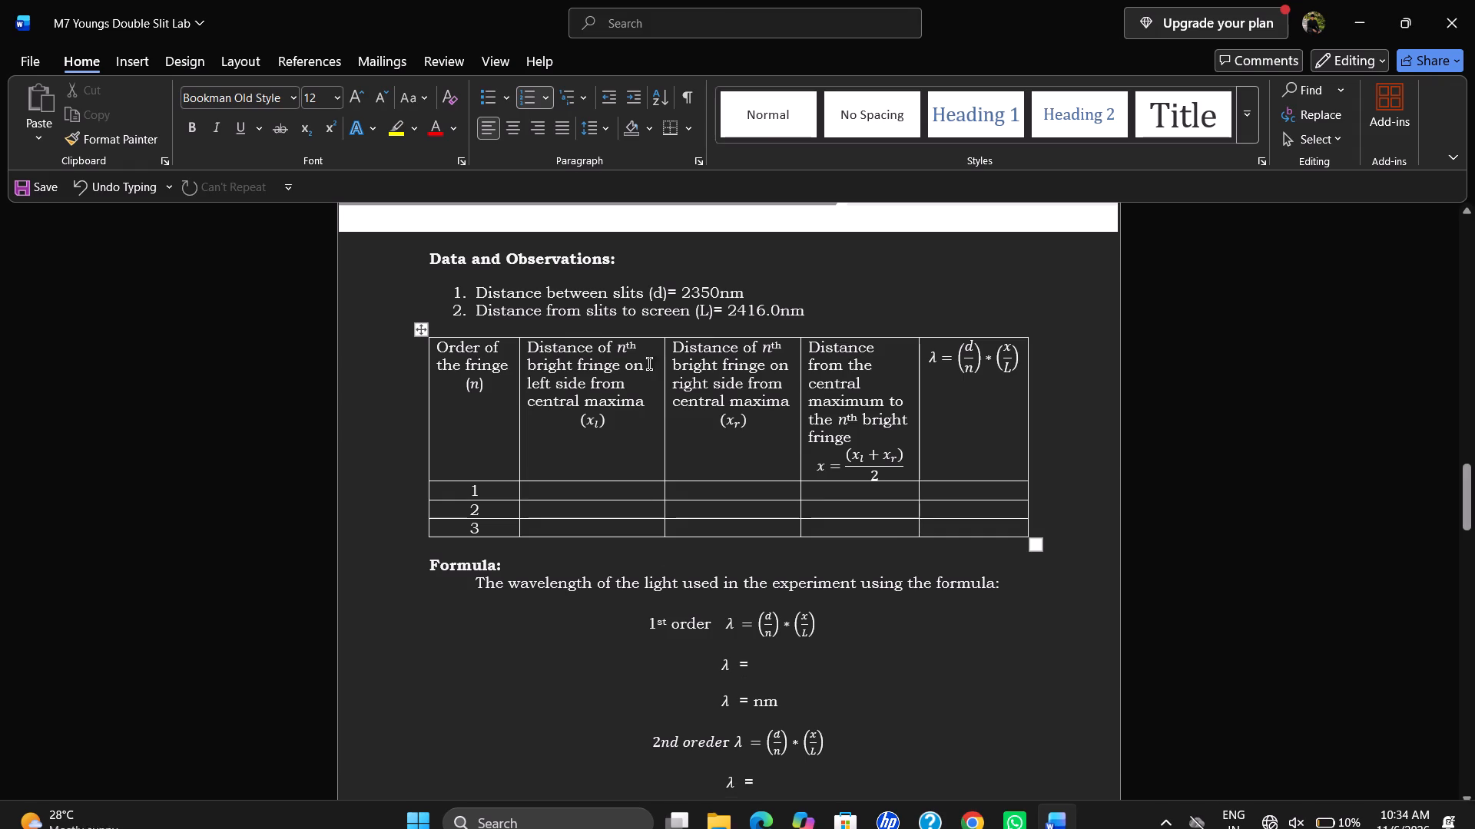
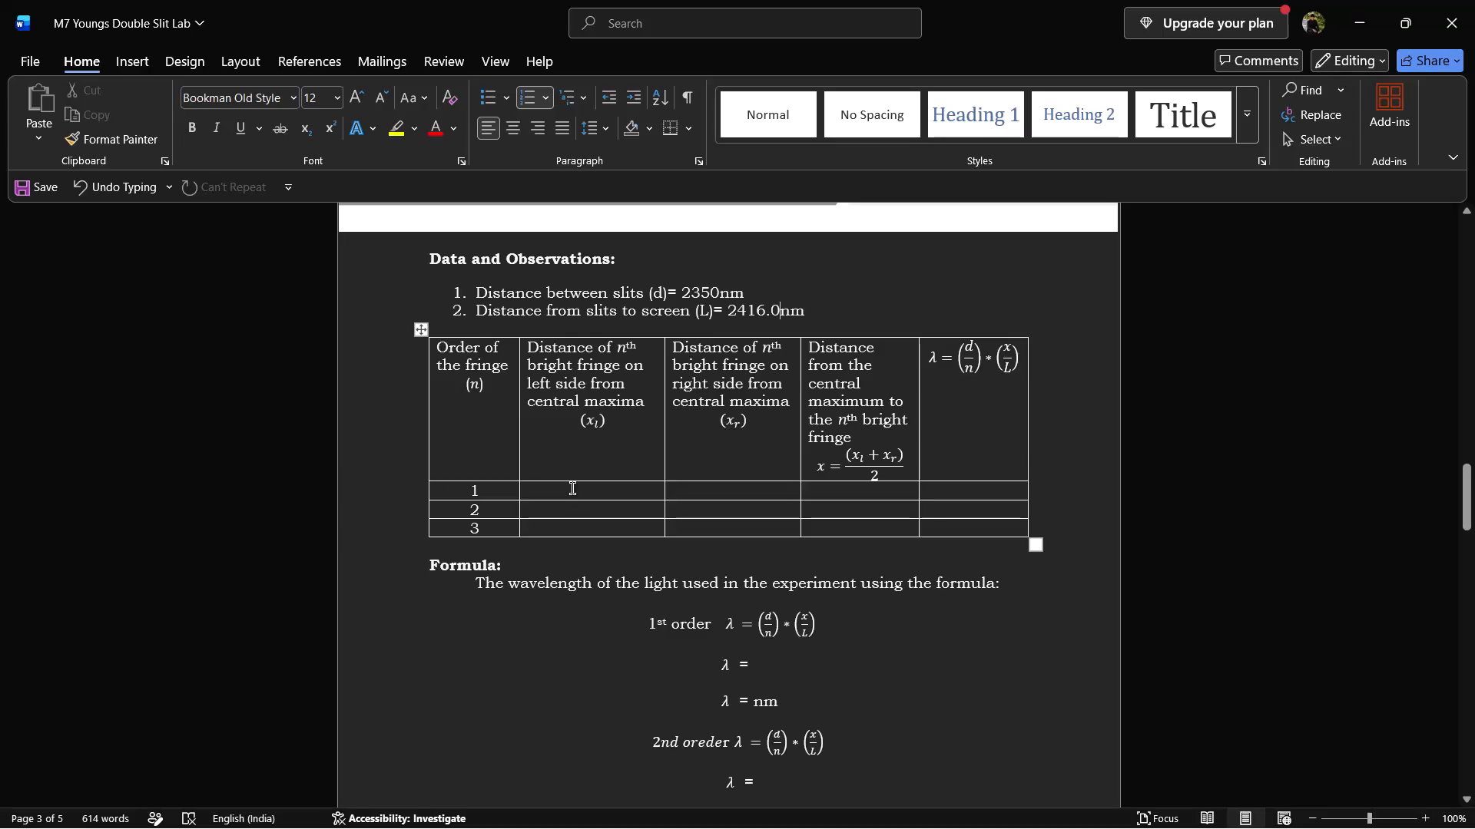
Place the text cursor in the order 1 cell of the left-side bright fringe distance column in the data table.
left_click(572, 488)
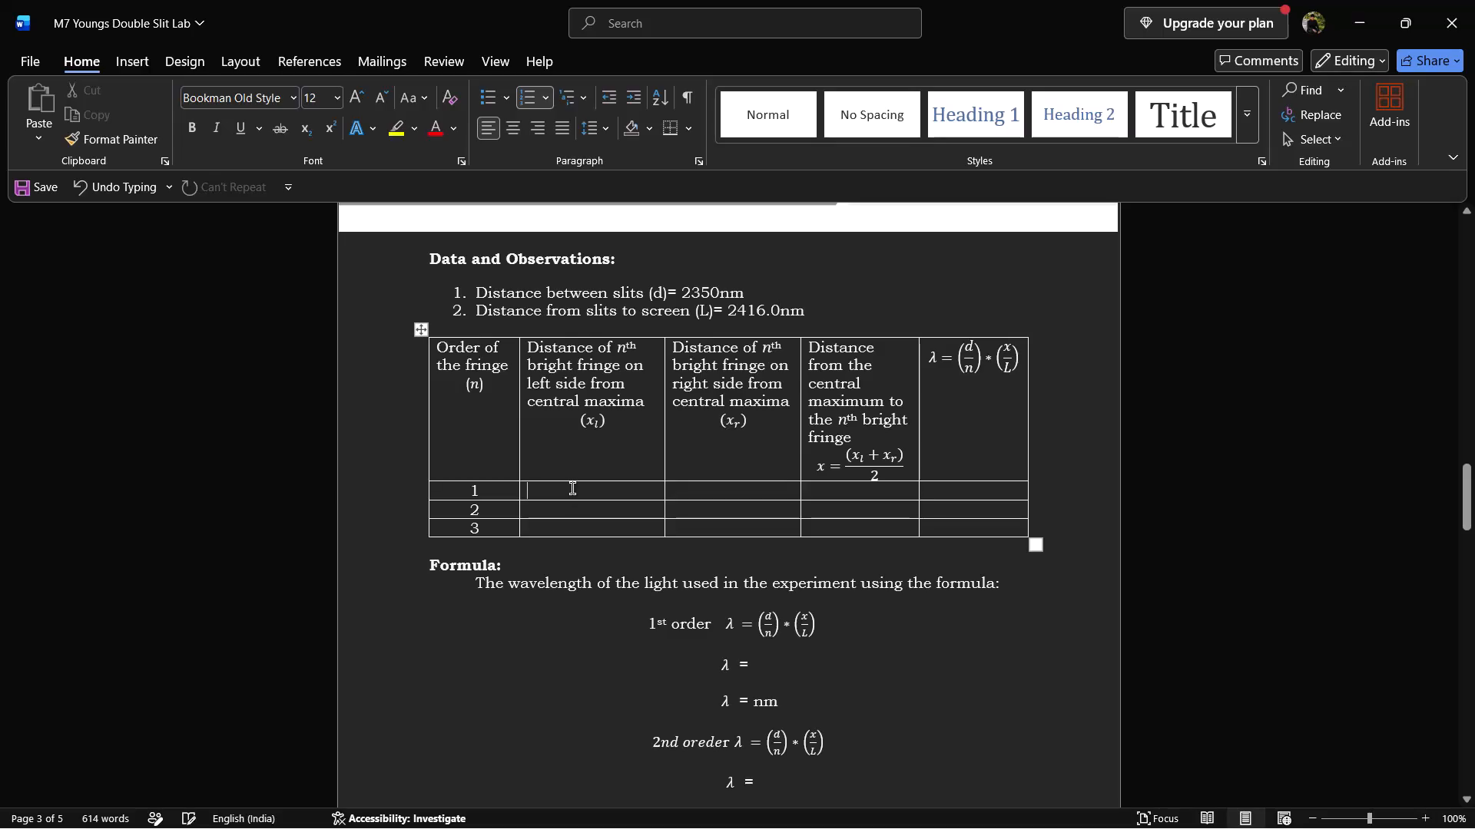
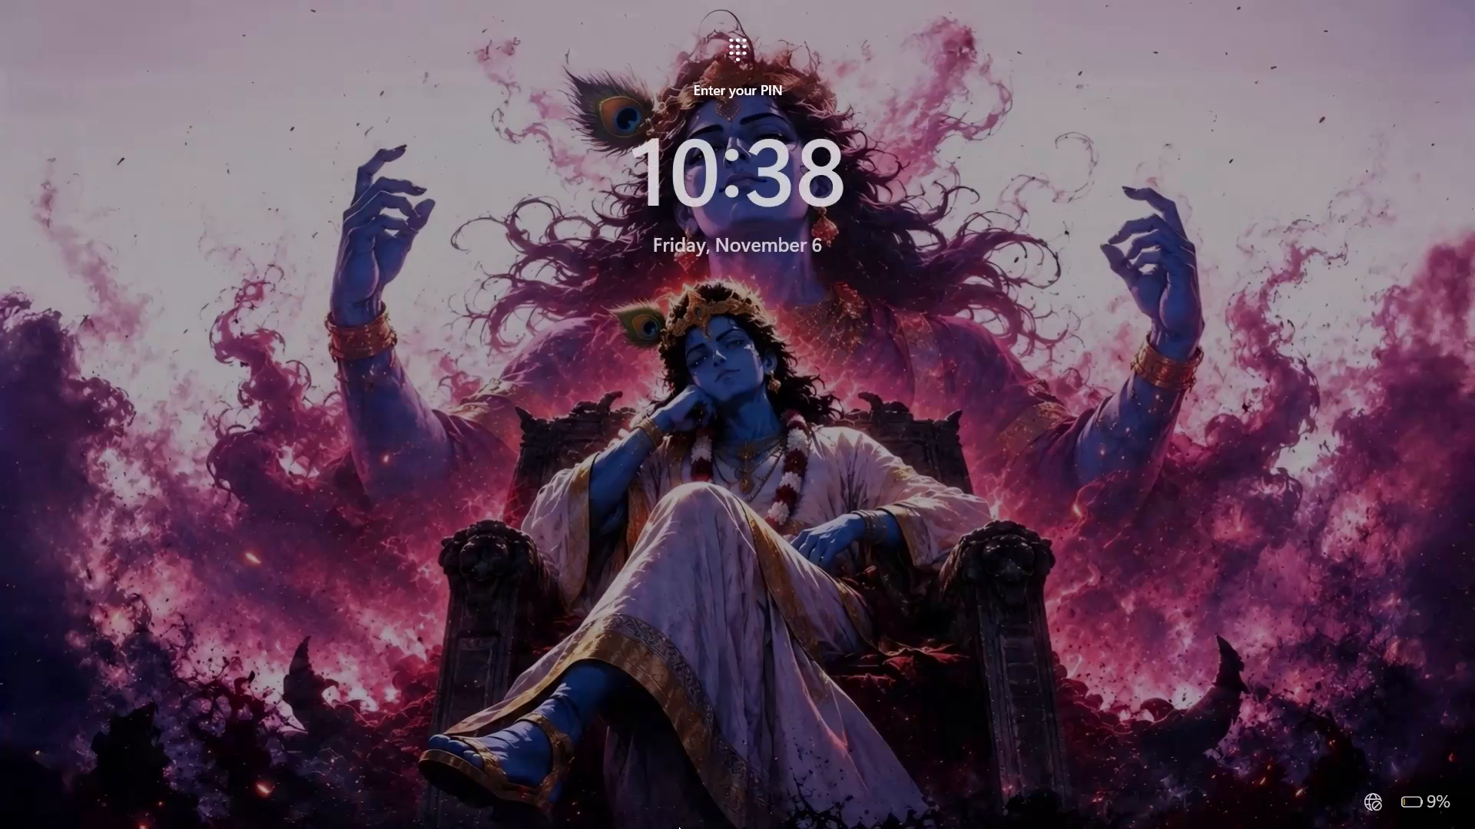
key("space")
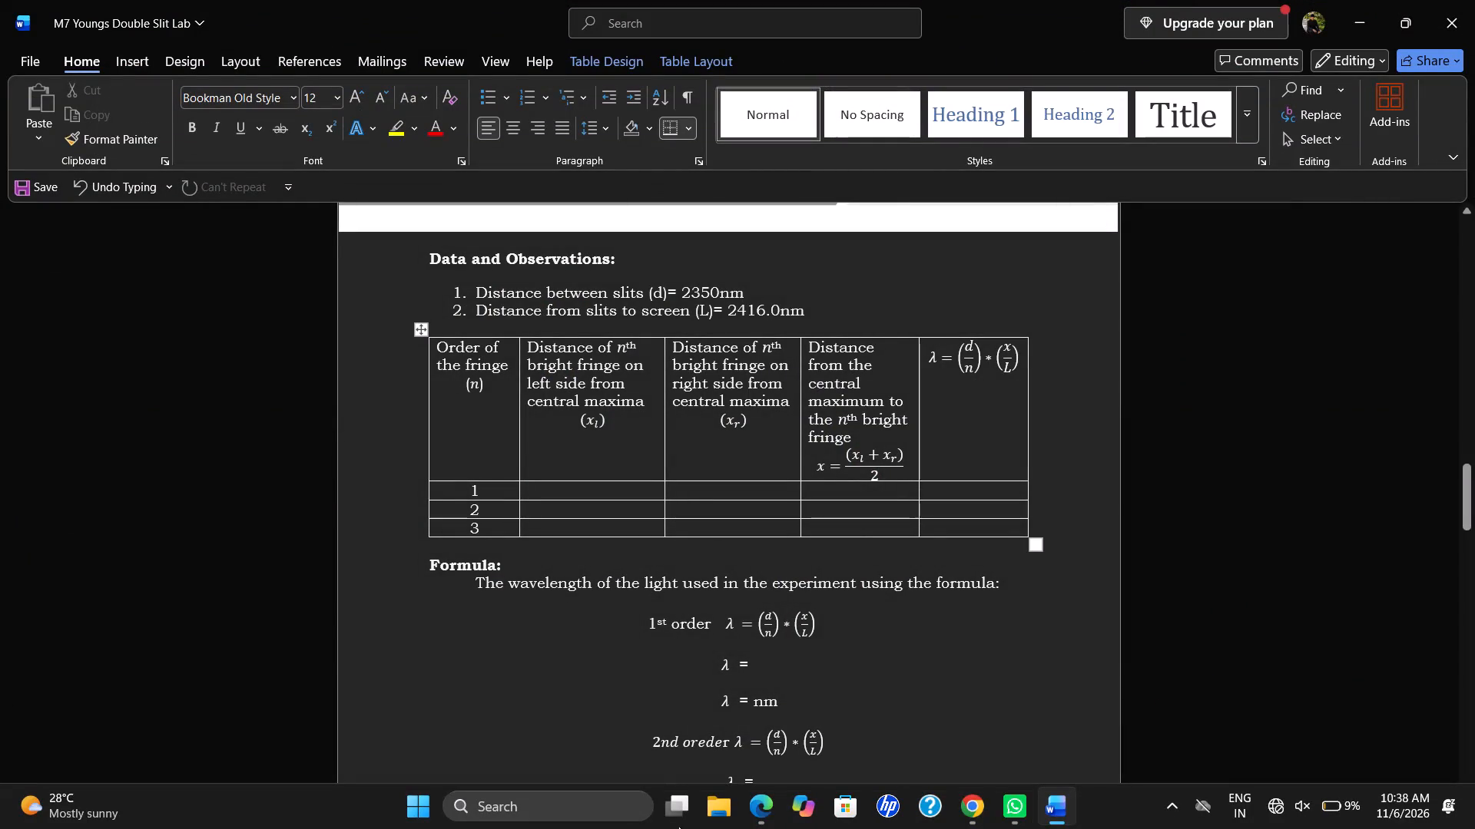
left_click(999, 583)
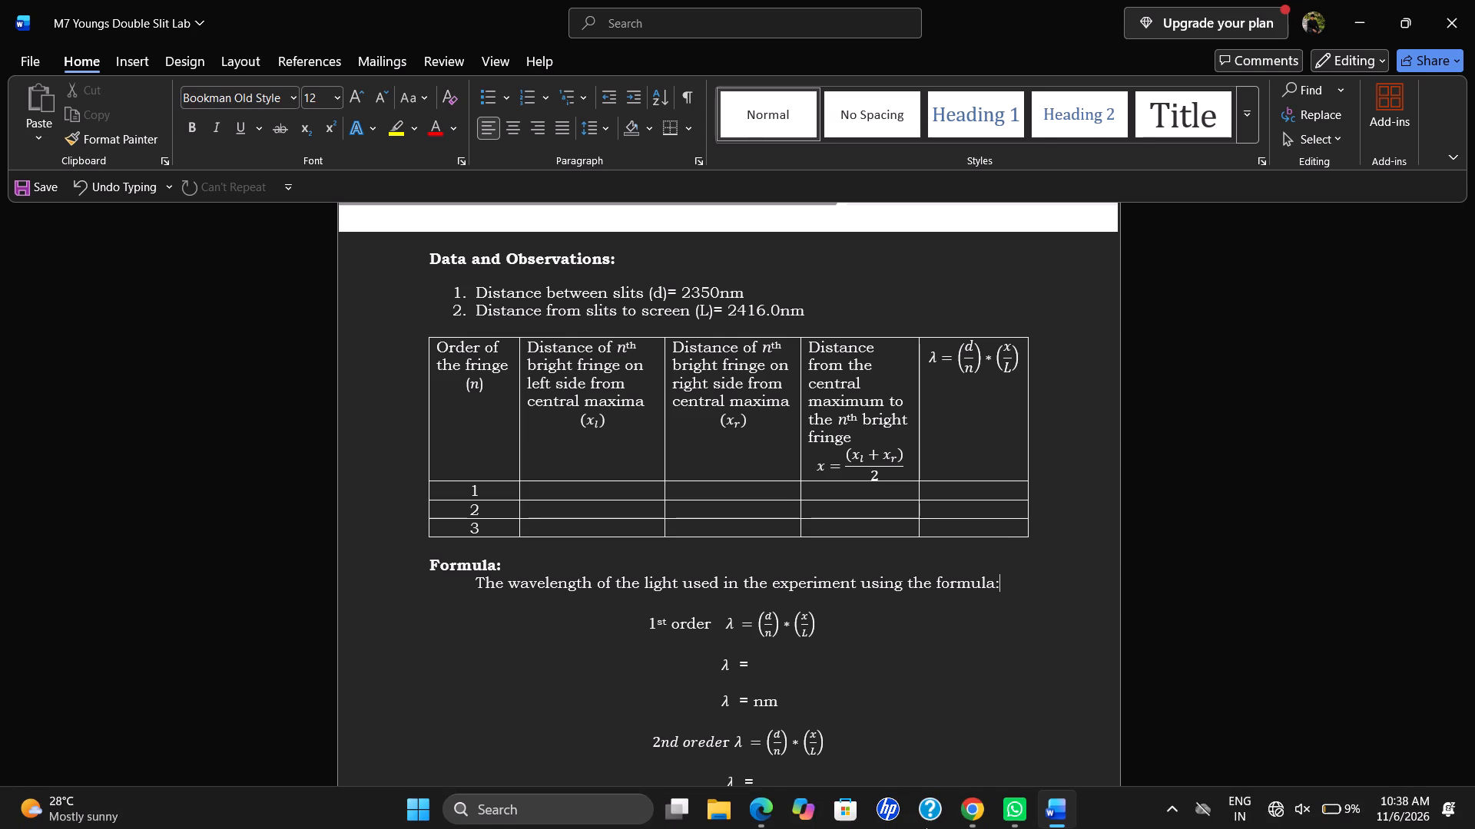
Switch to the Wave Interference simulation and measure the horizontal distance from the slit barrier to the screen with the measuring tape.
left_click(760, 801)
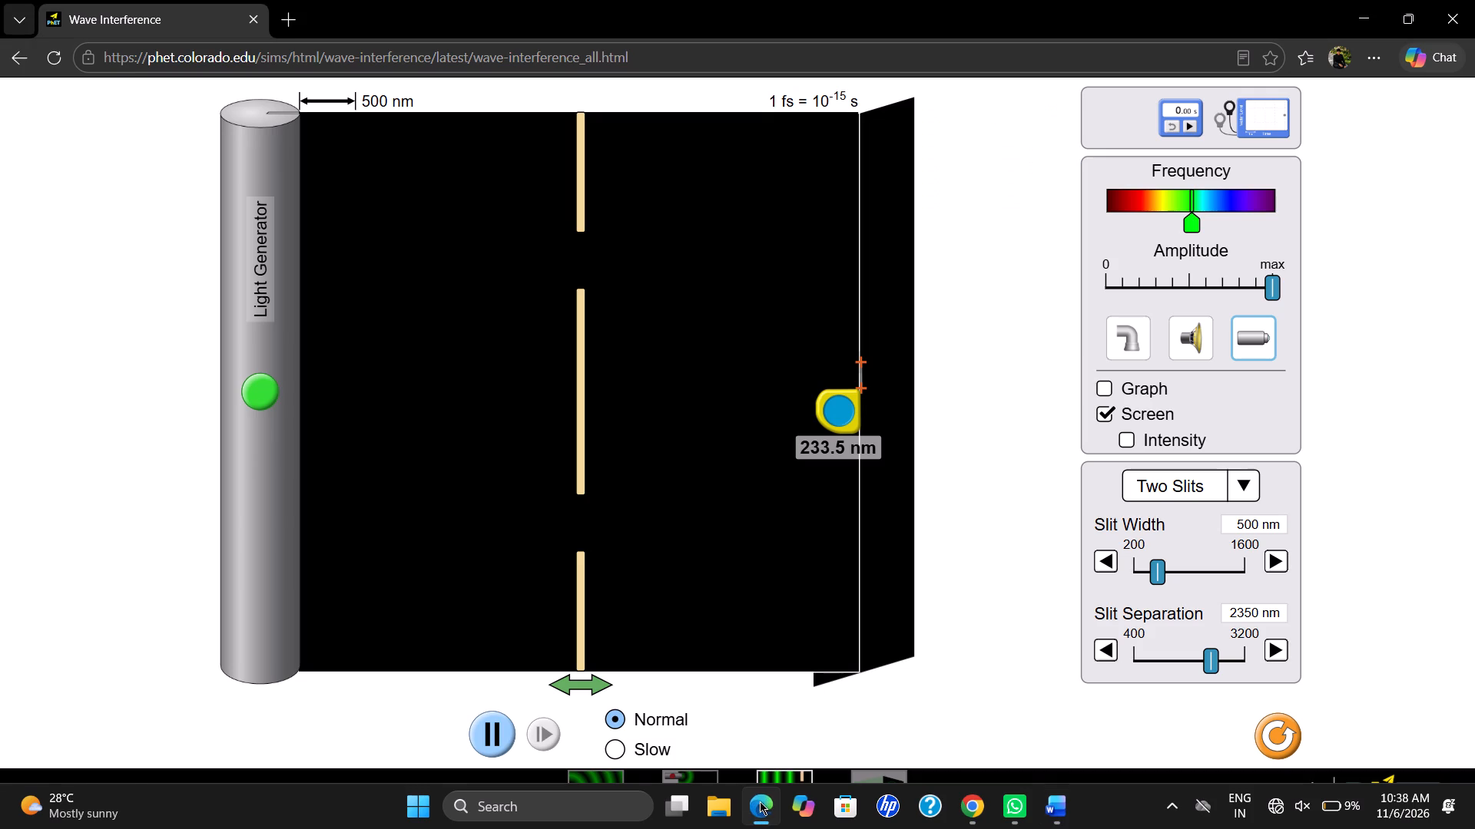
left_click_drag(851, 404, 751, 409)
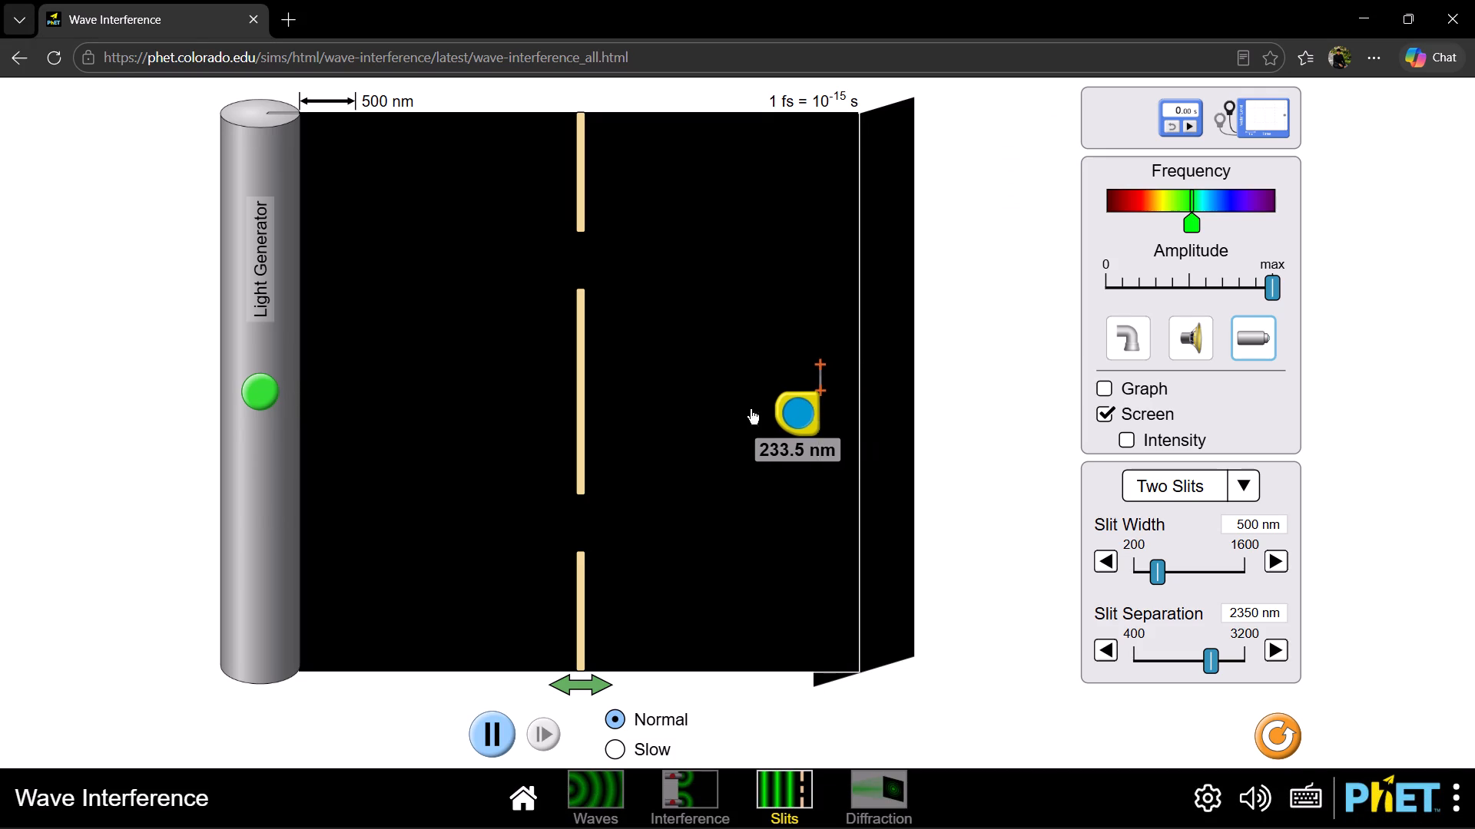
left_click_drag(751, 409, 560, 408)
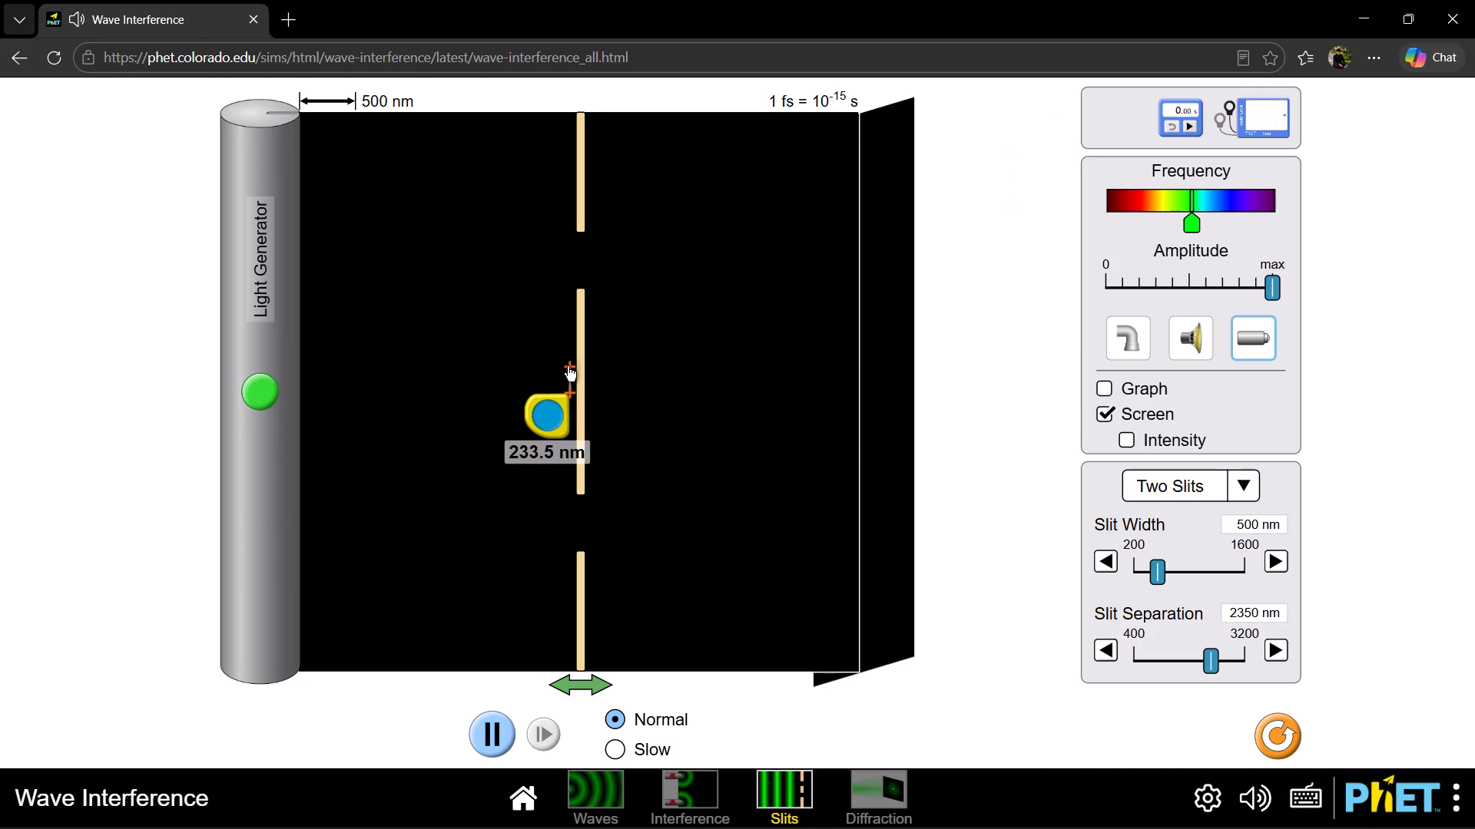
left_click_drag(568, 366, 785, 391)
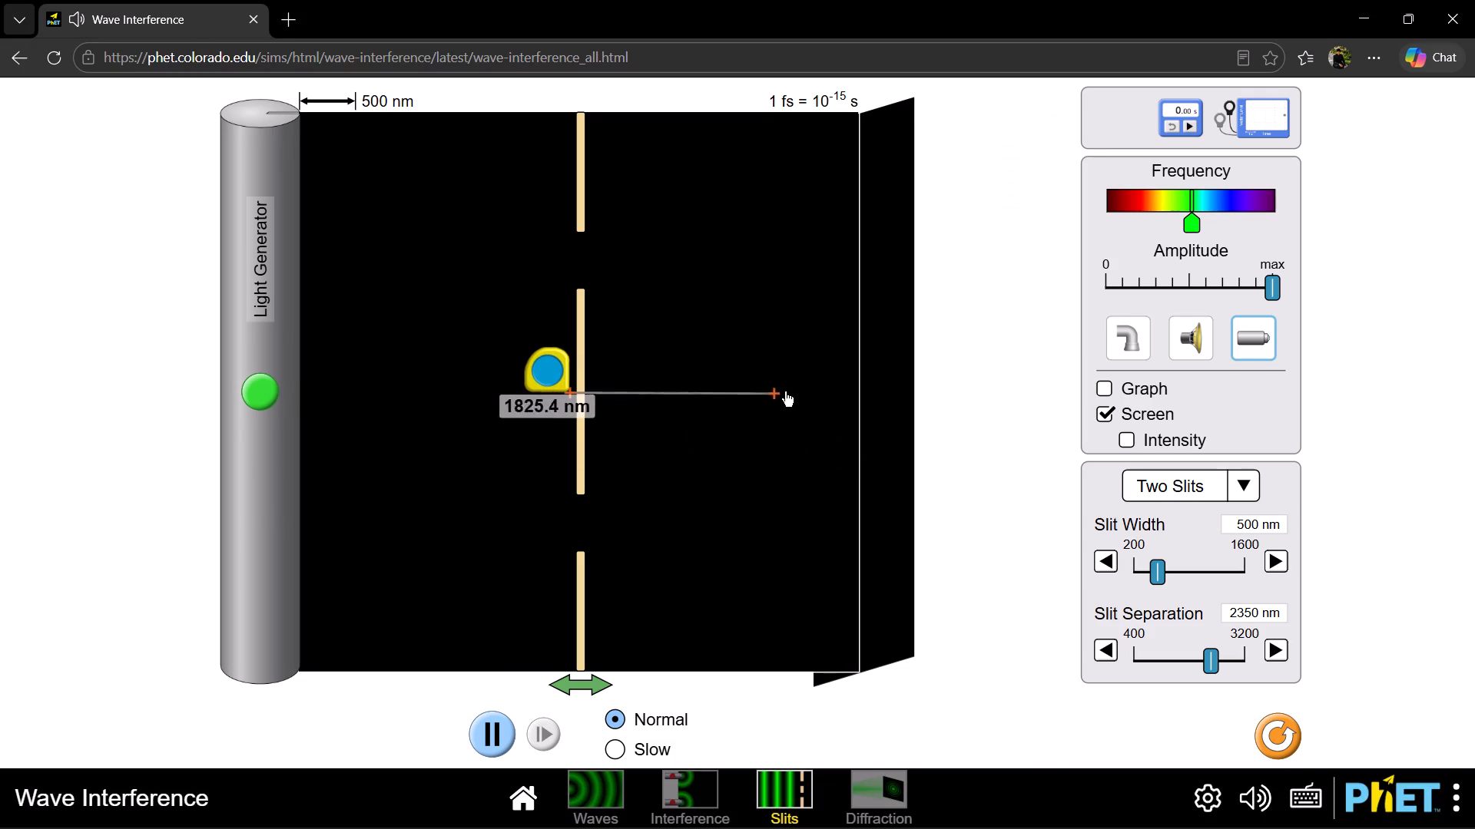
left_click_drag(785, 391, 854, 395)
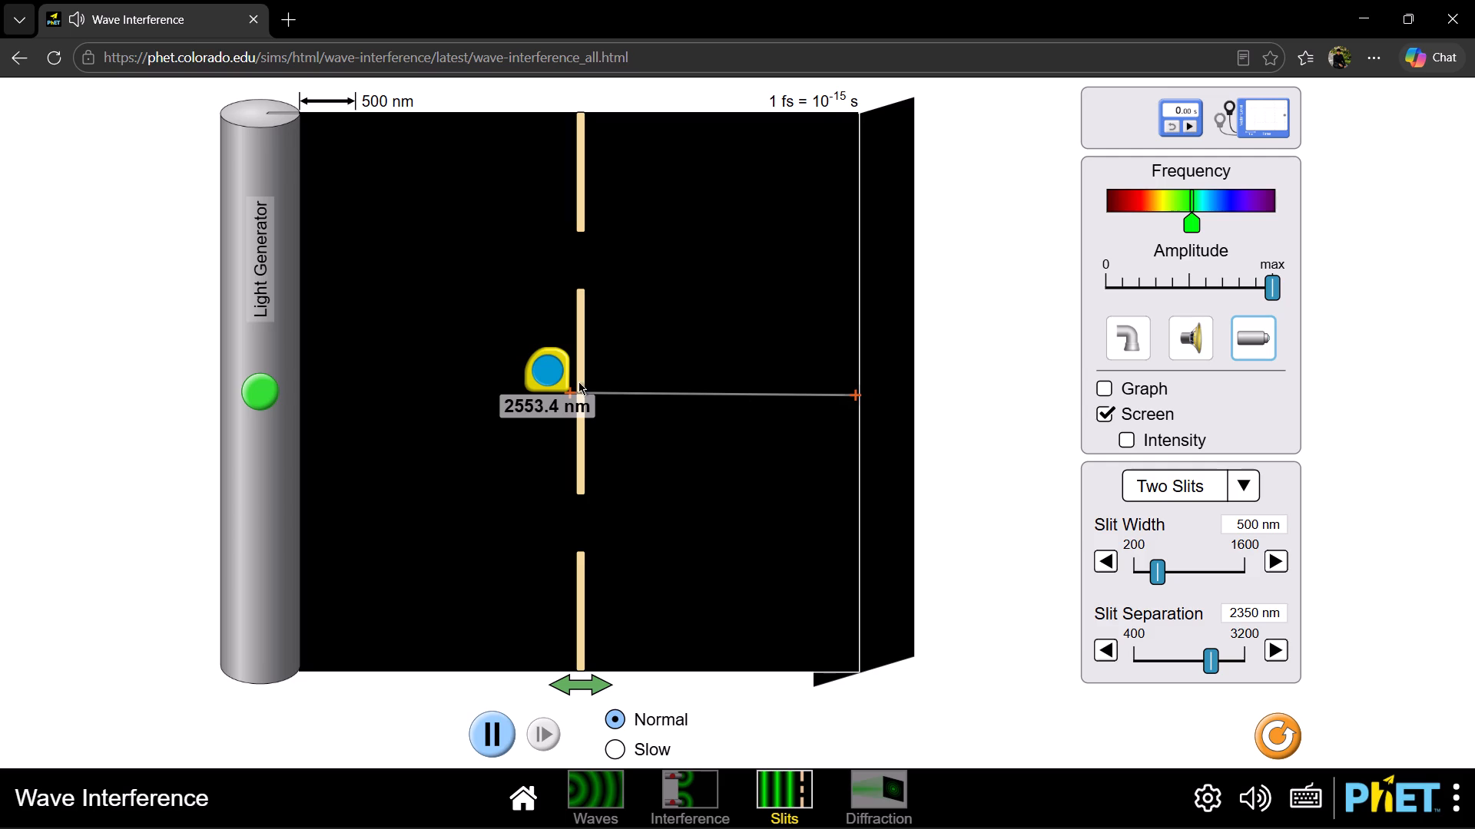
left_click_drag(550, 375, 556, 378)
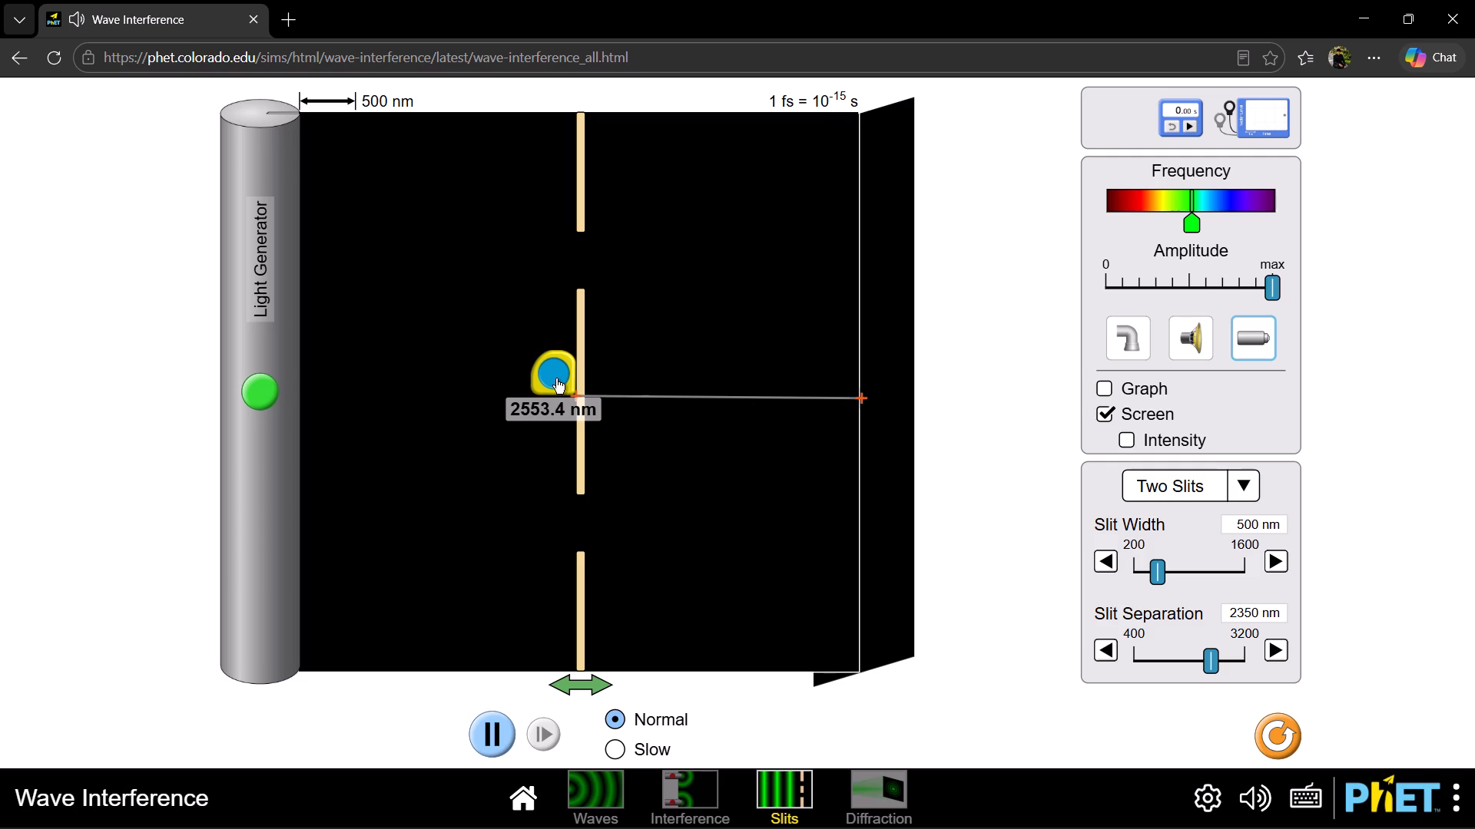
left_click_drag(556, 378, 559, 378)
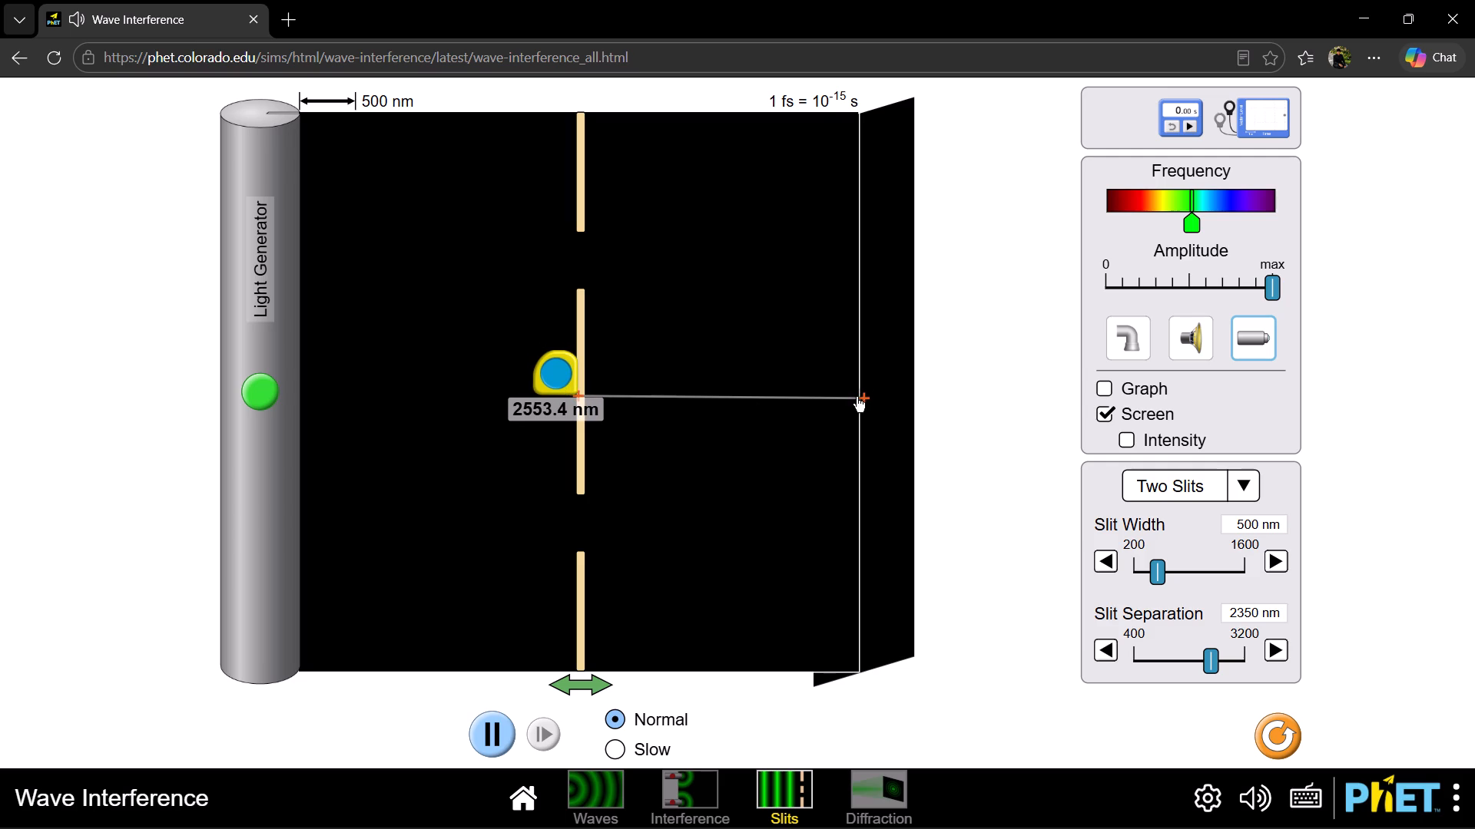
left_click(861, 398)
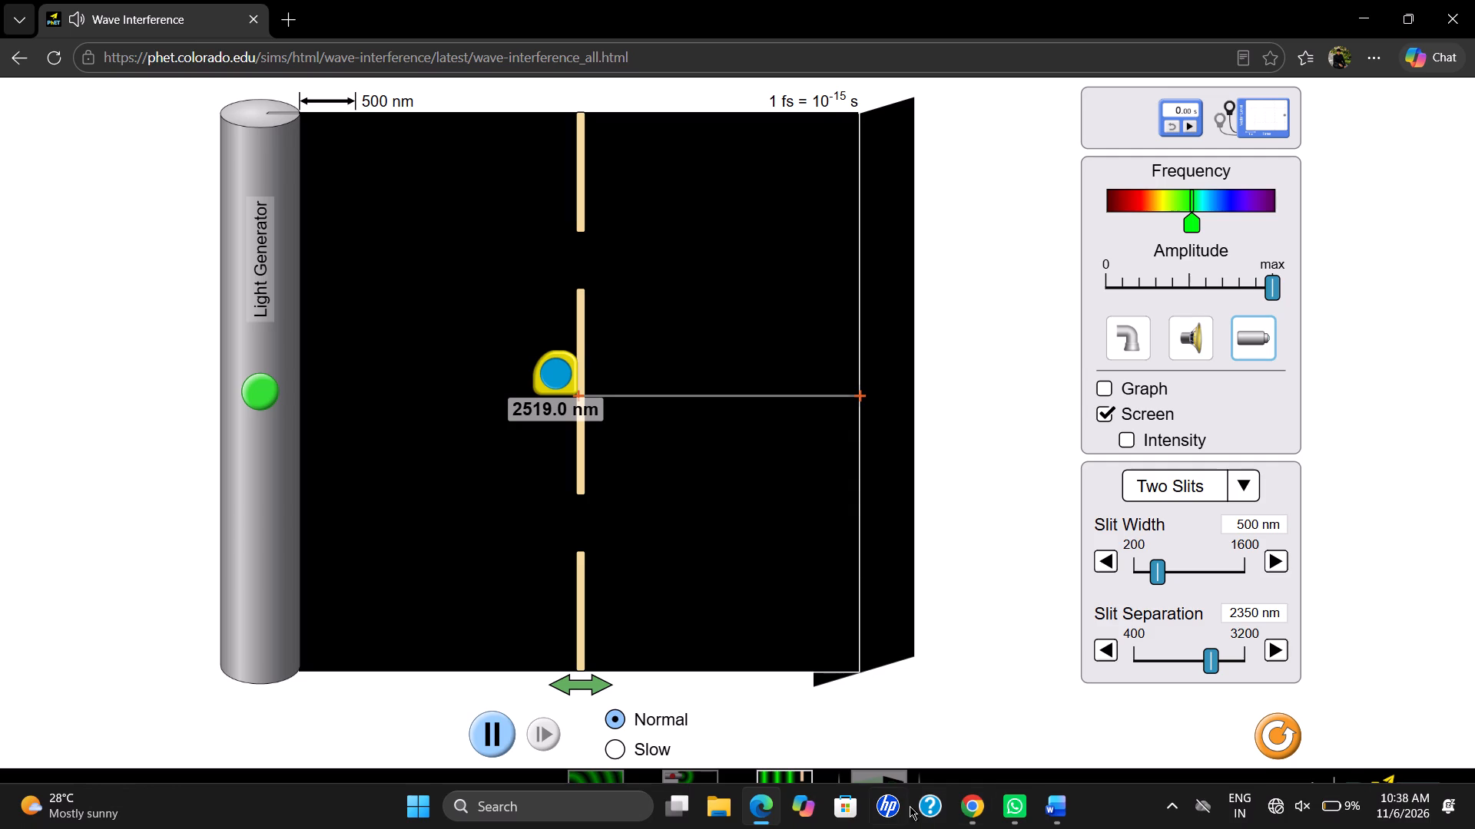
Turn on the light generator in the Wave Interference simulation.
left_click(1061, 818)
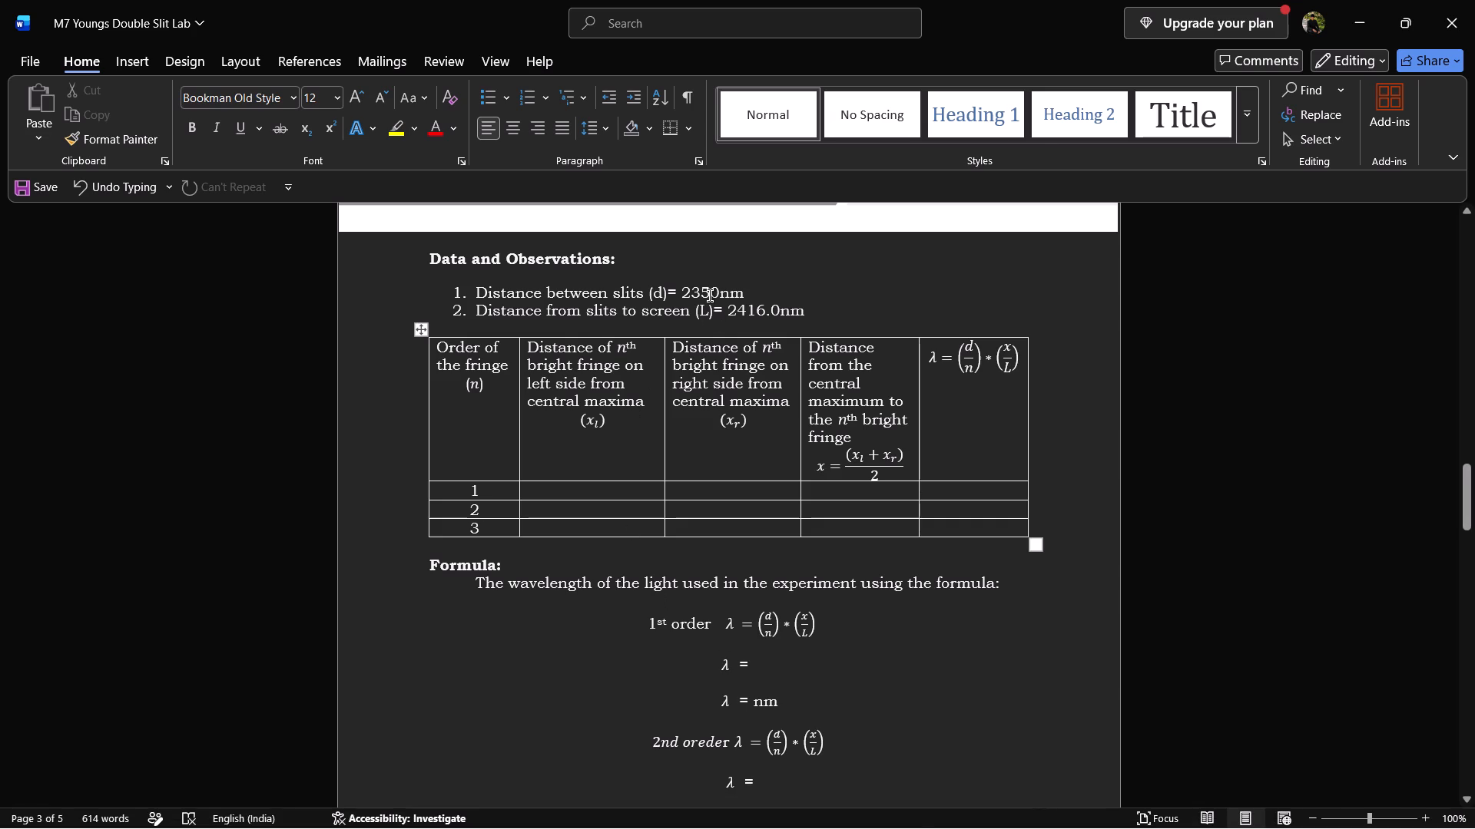
left_click(758, 817)
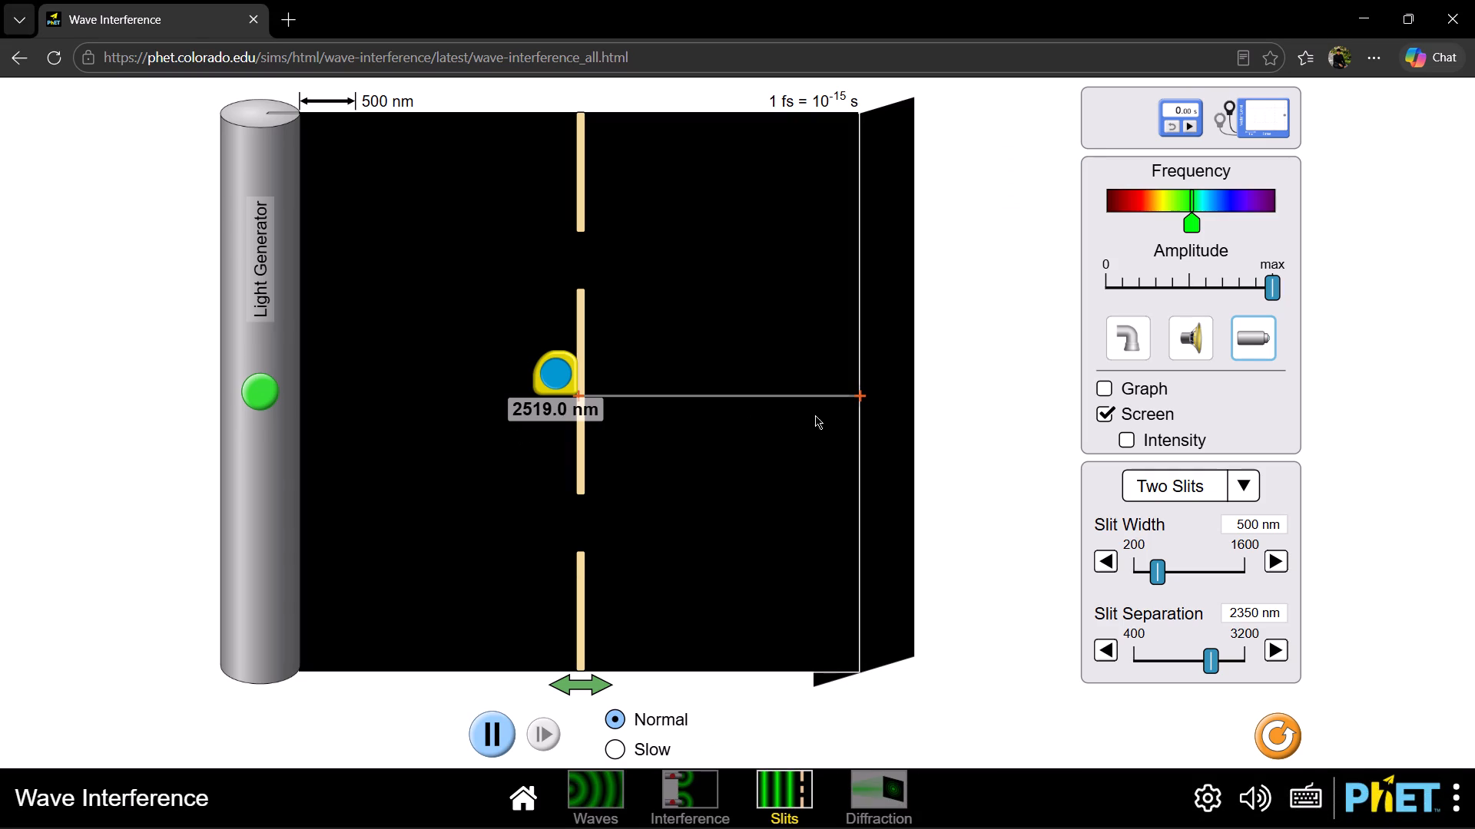
left_click(263, 397)
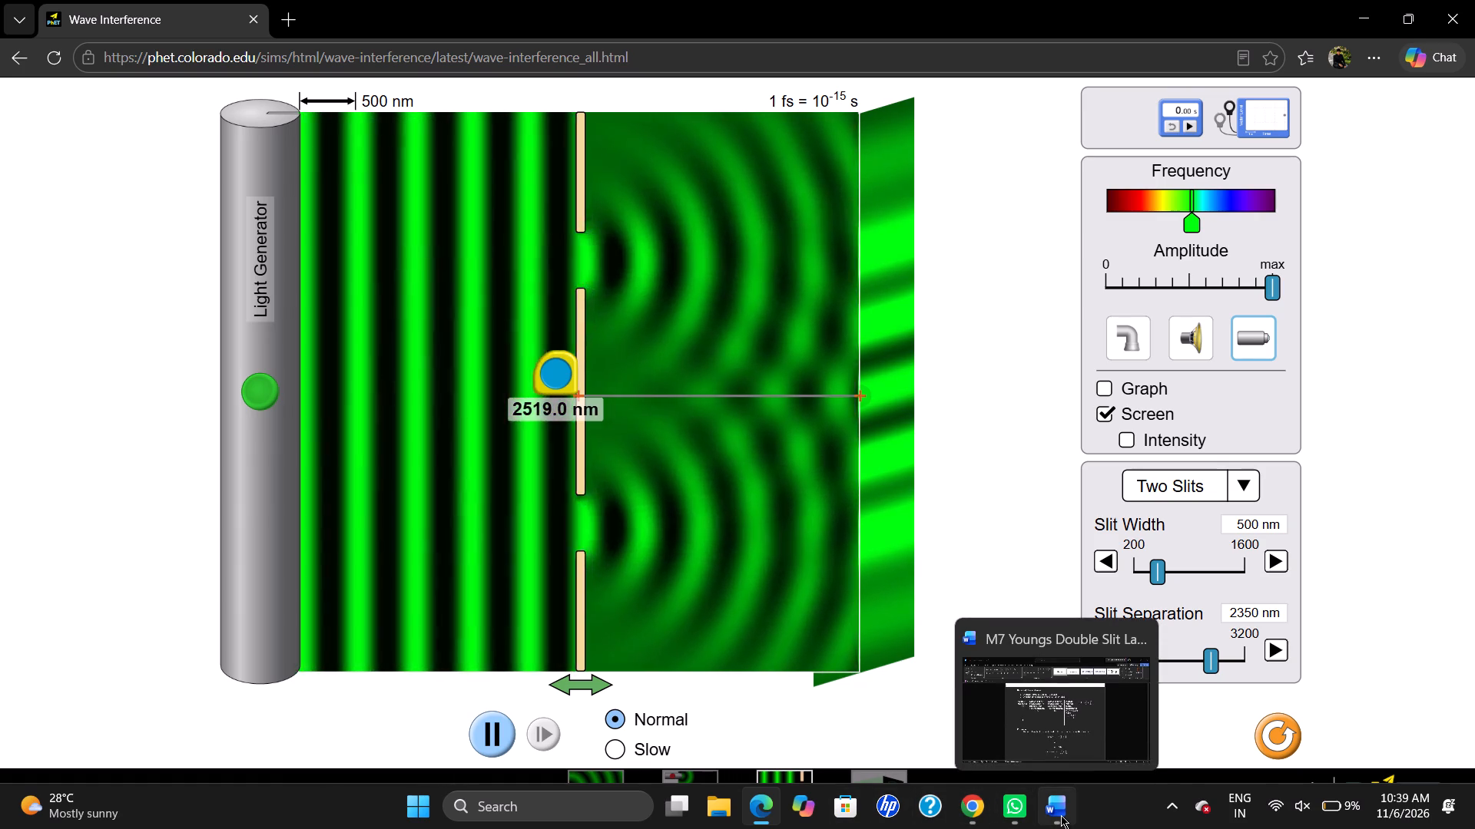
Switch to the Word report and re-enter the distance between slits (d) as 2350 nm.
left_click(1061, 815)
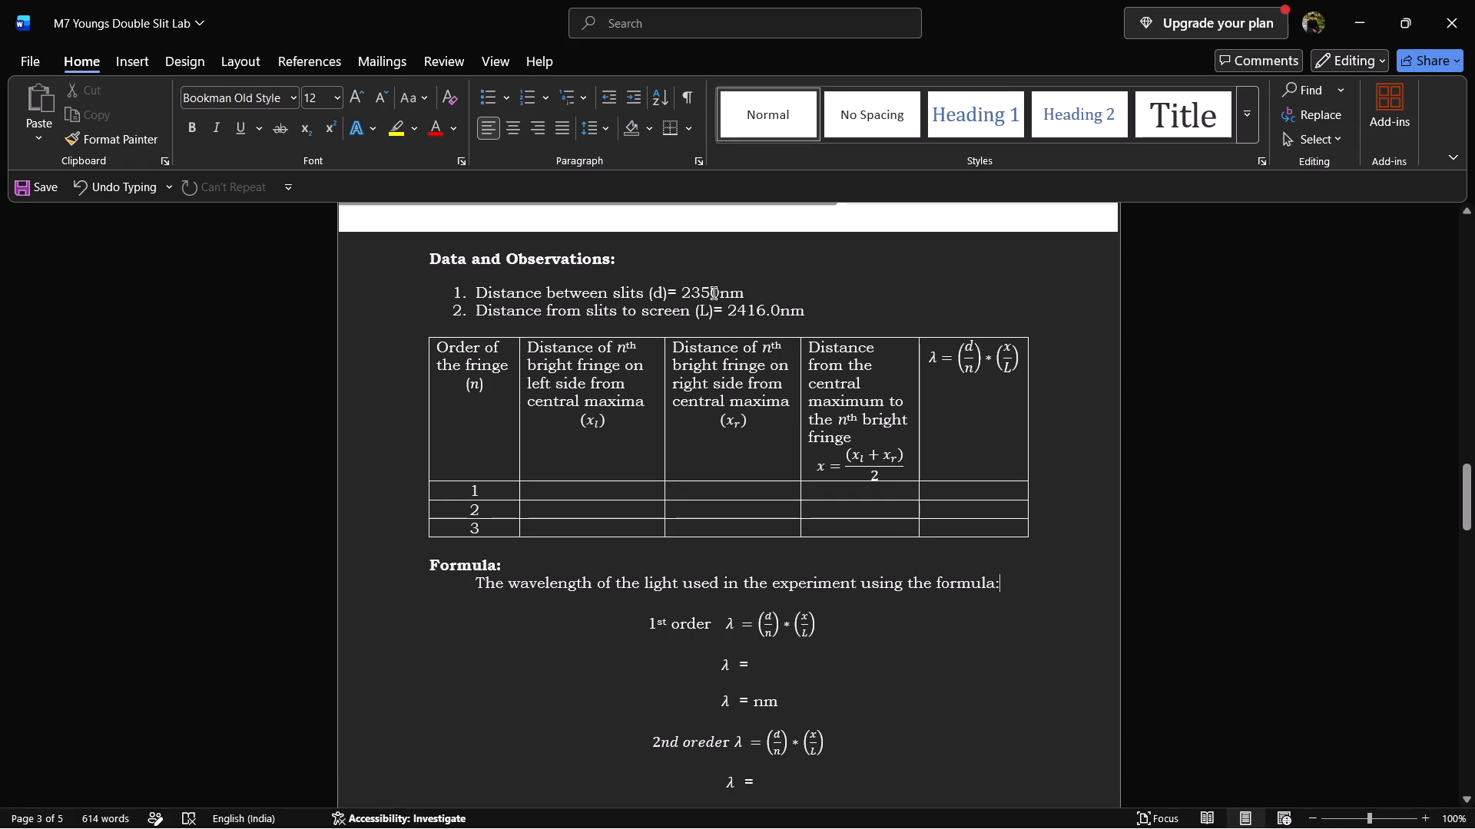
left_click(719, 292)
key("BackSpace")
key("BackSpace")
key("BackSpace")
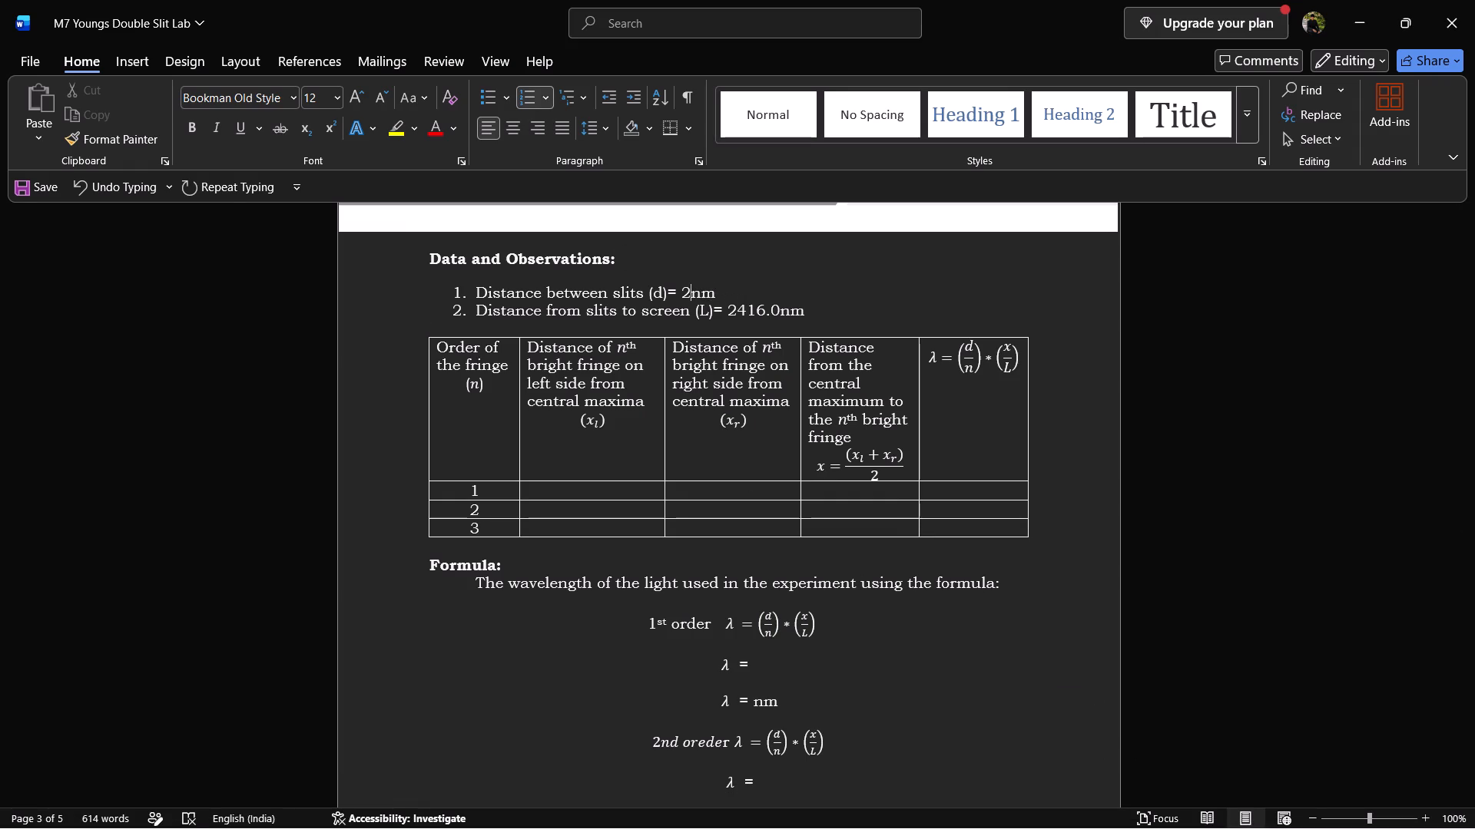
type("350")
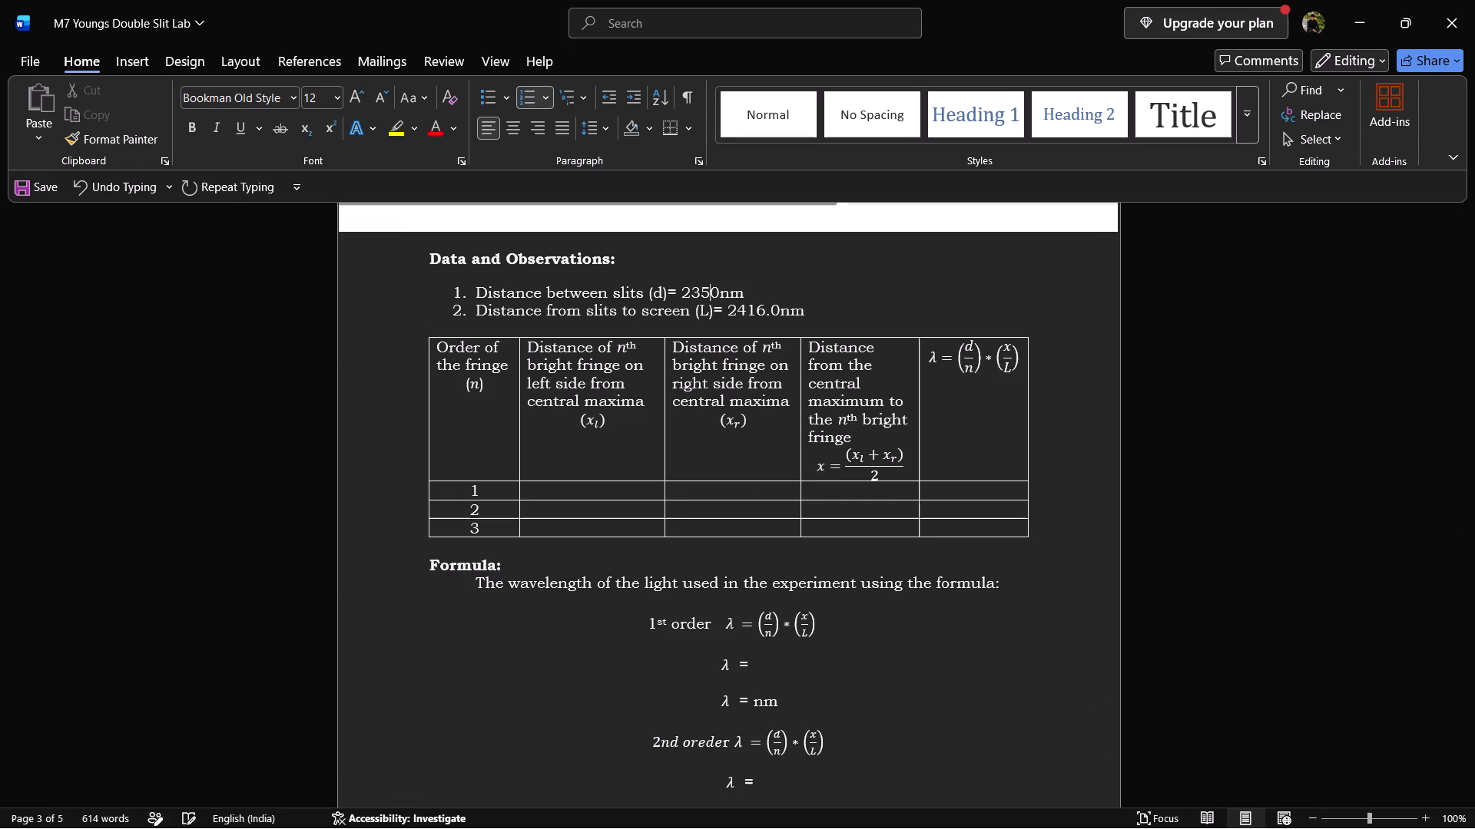
Dismiss the low-battery notice and place the text cursor in the order 1 cell of the left-side bright fringe column.
left_click(576, 490)
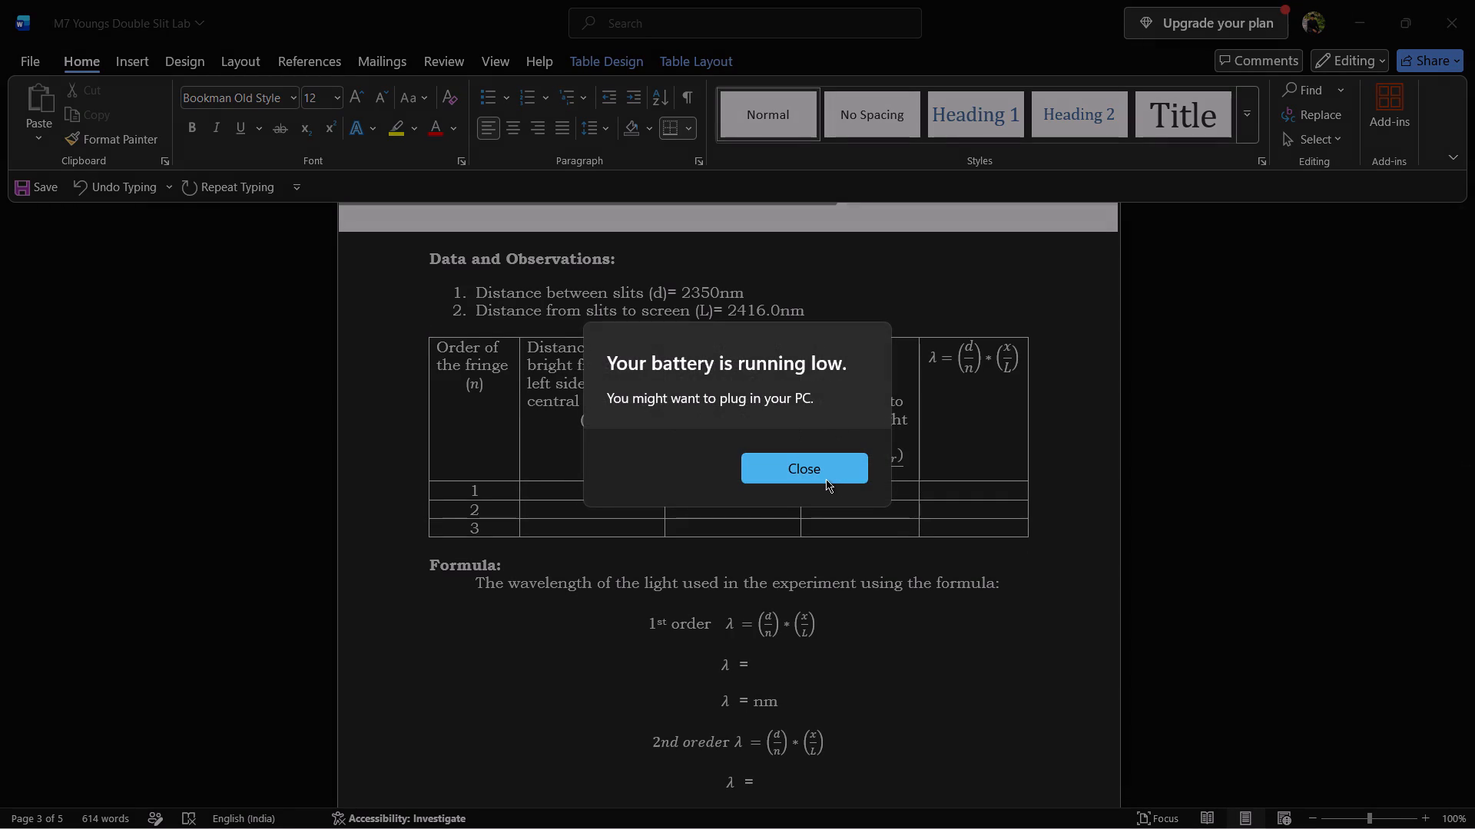
left_click(811, 463)
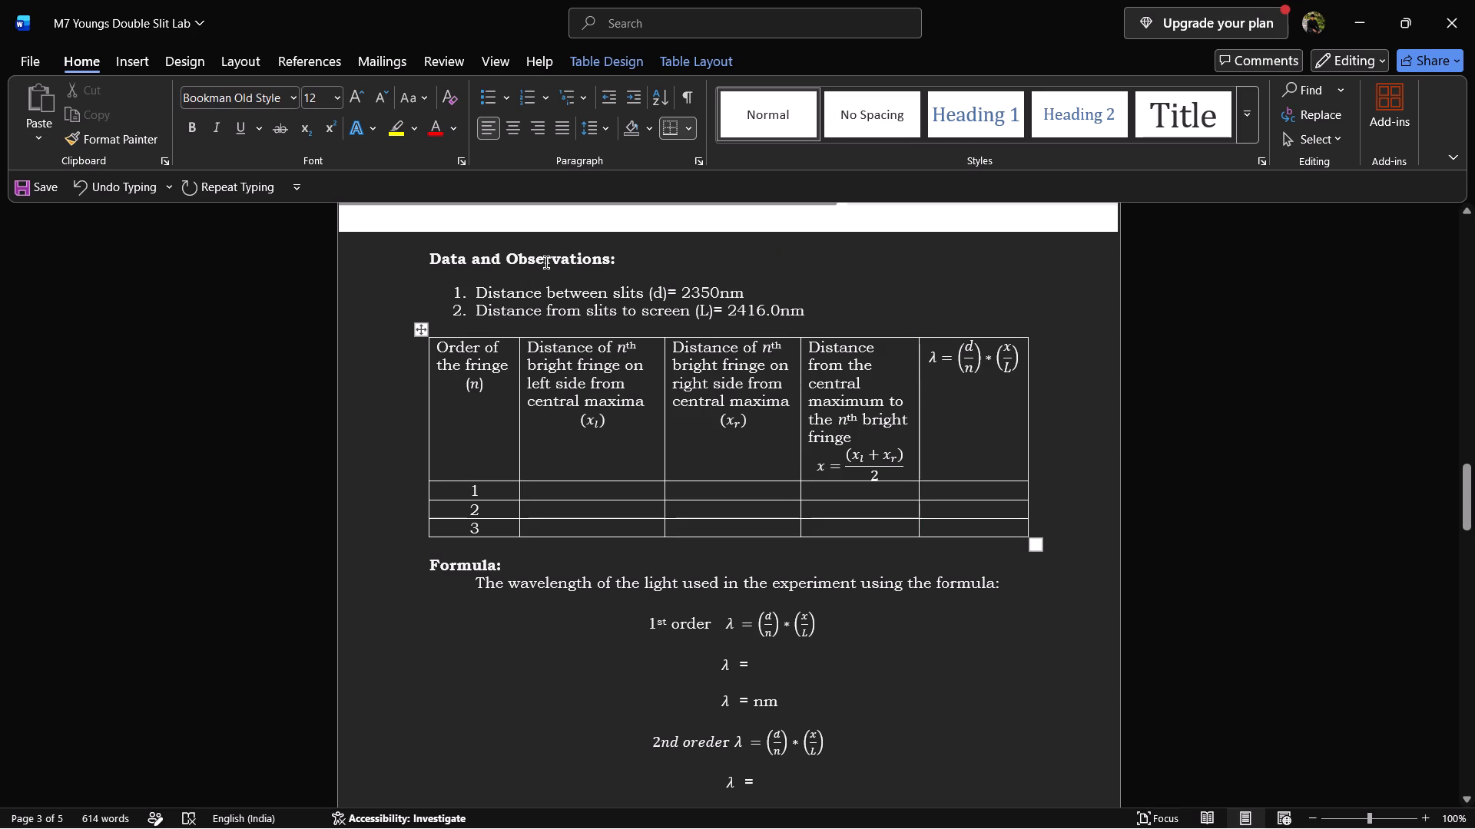
left_click(1002, 590)
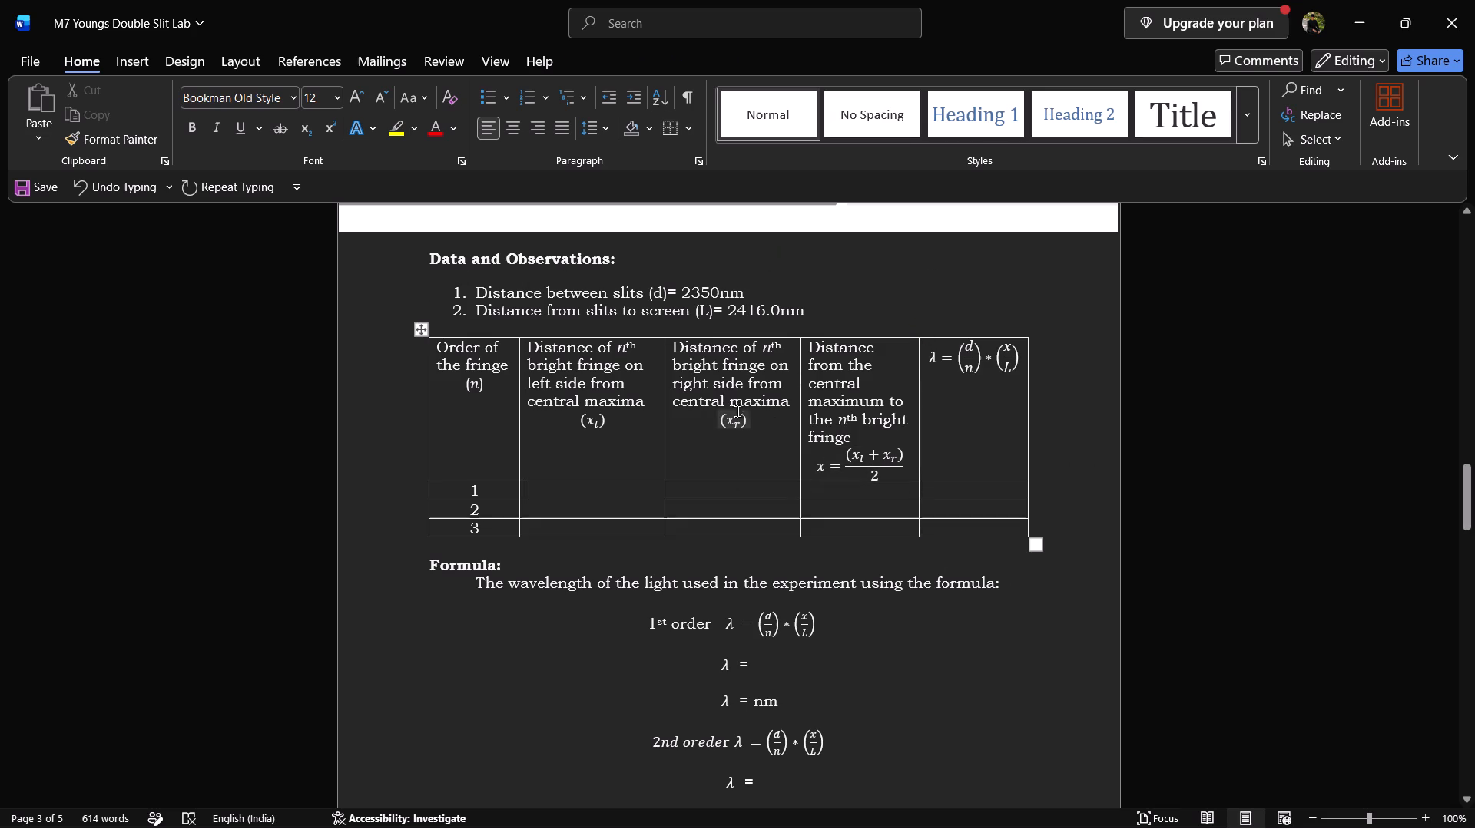
left_click(556, 485)
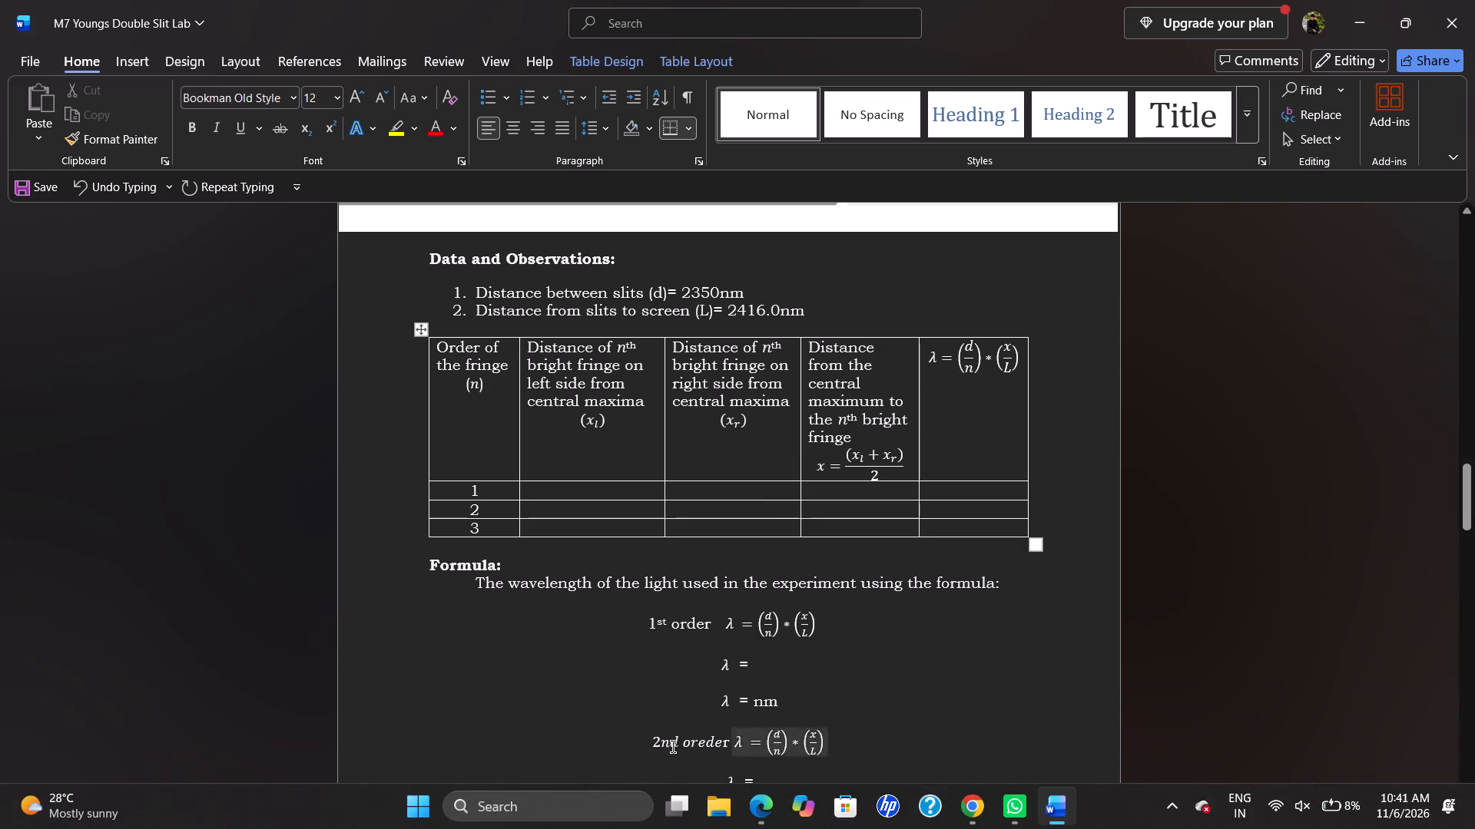
Switch to the Wave Interference simulation and set the slit separation to 2600 nm.
left_click(773, 805)
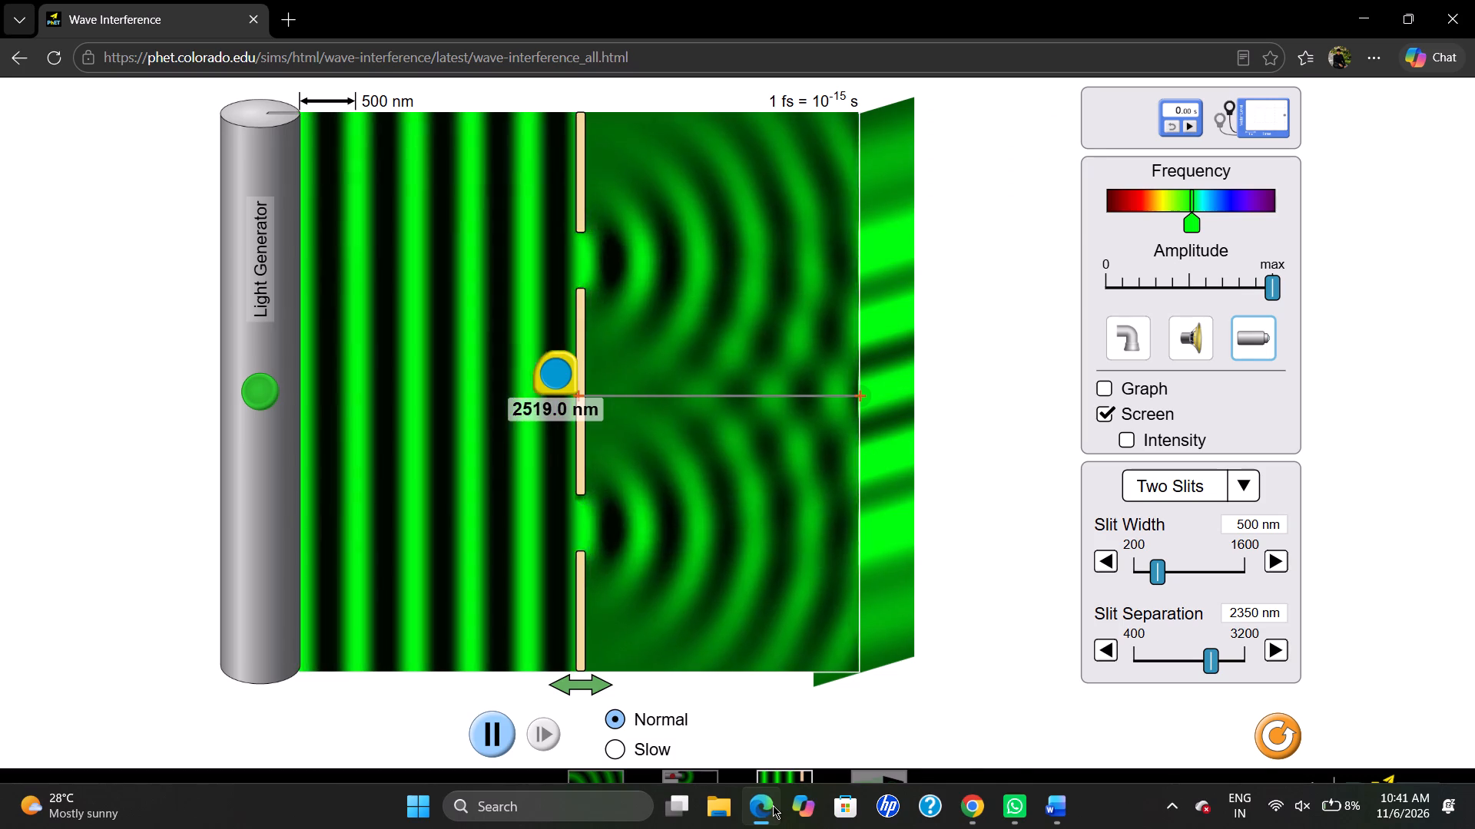
left_click_drag(1208, 662, 1220, 667)
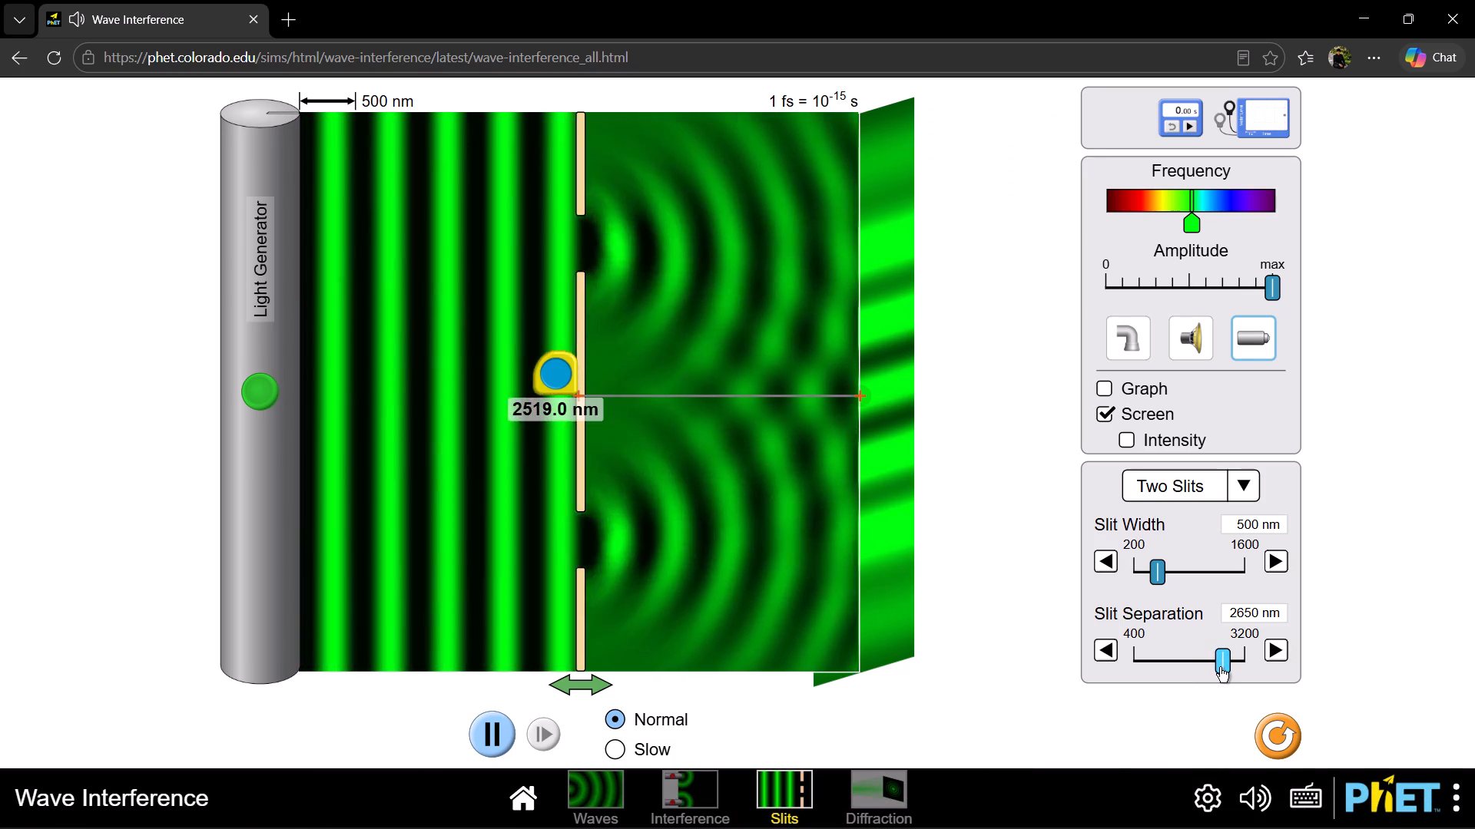
left_click_drag(1220, 667, 1217, 667)
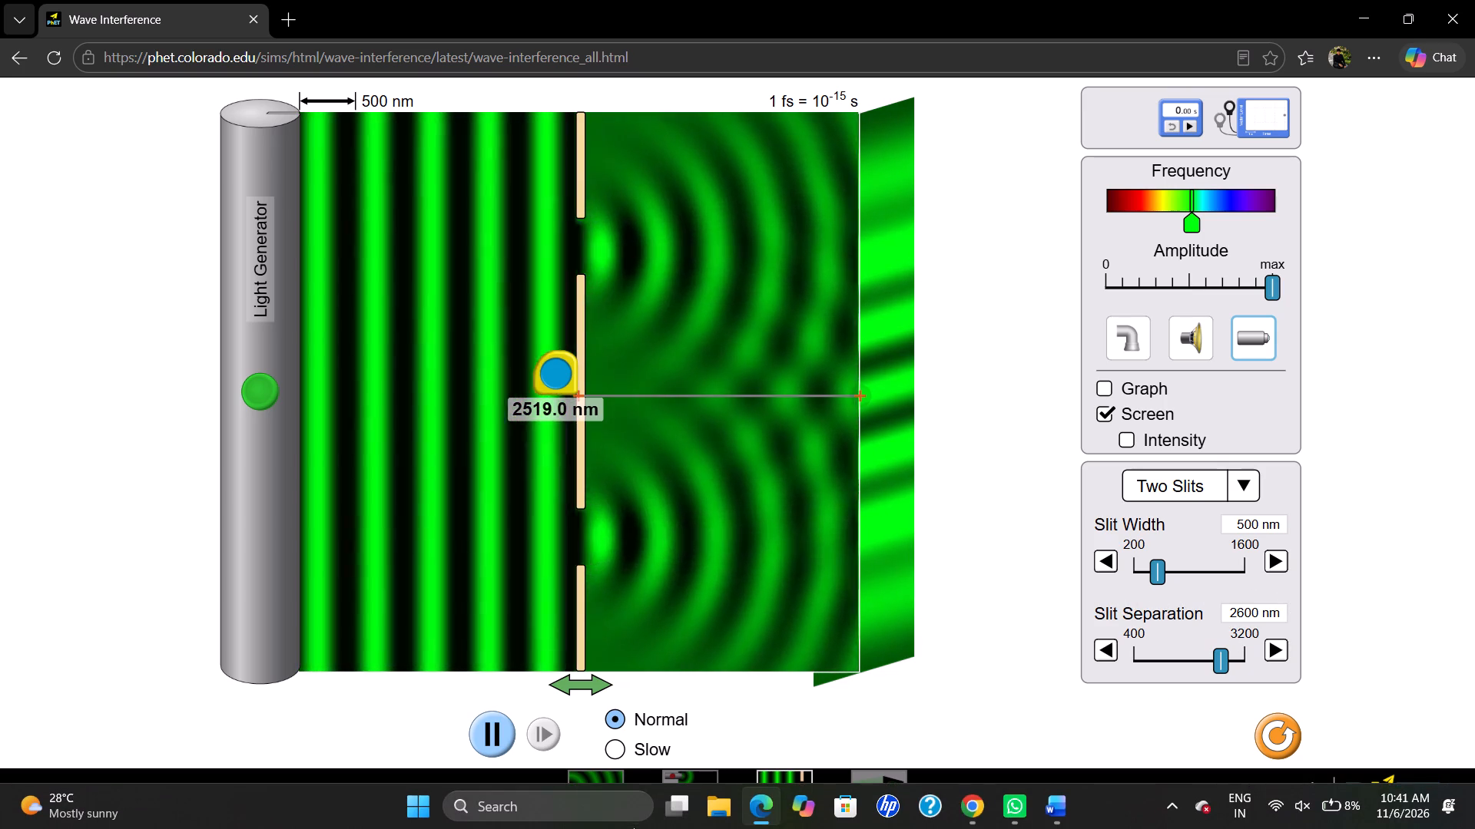
Switch to the Word report and set the distance between slits (d) to 2600 nm under Data and Observations.
left_click(1039, 805)
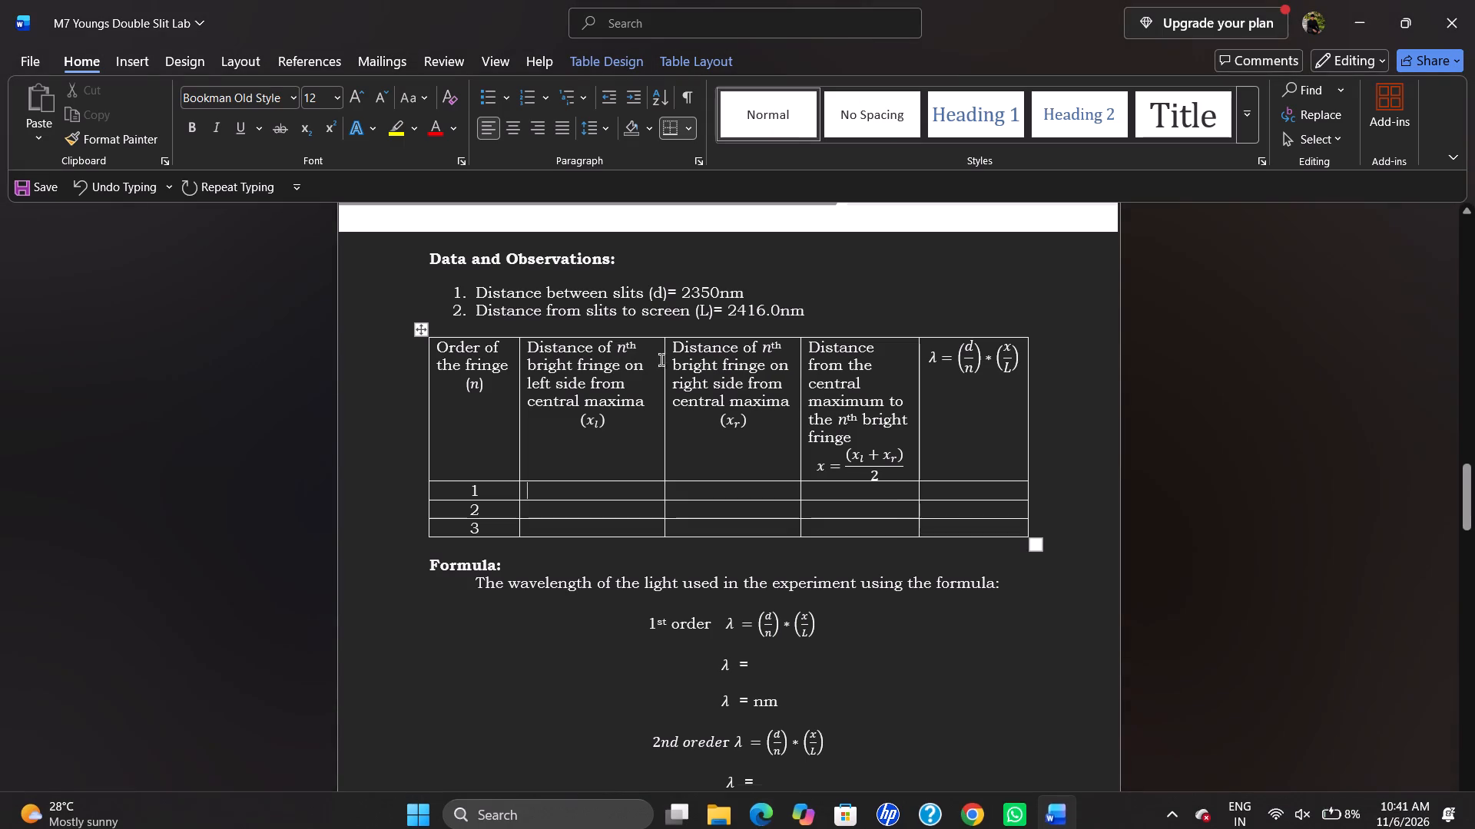
left_click(710, 289)
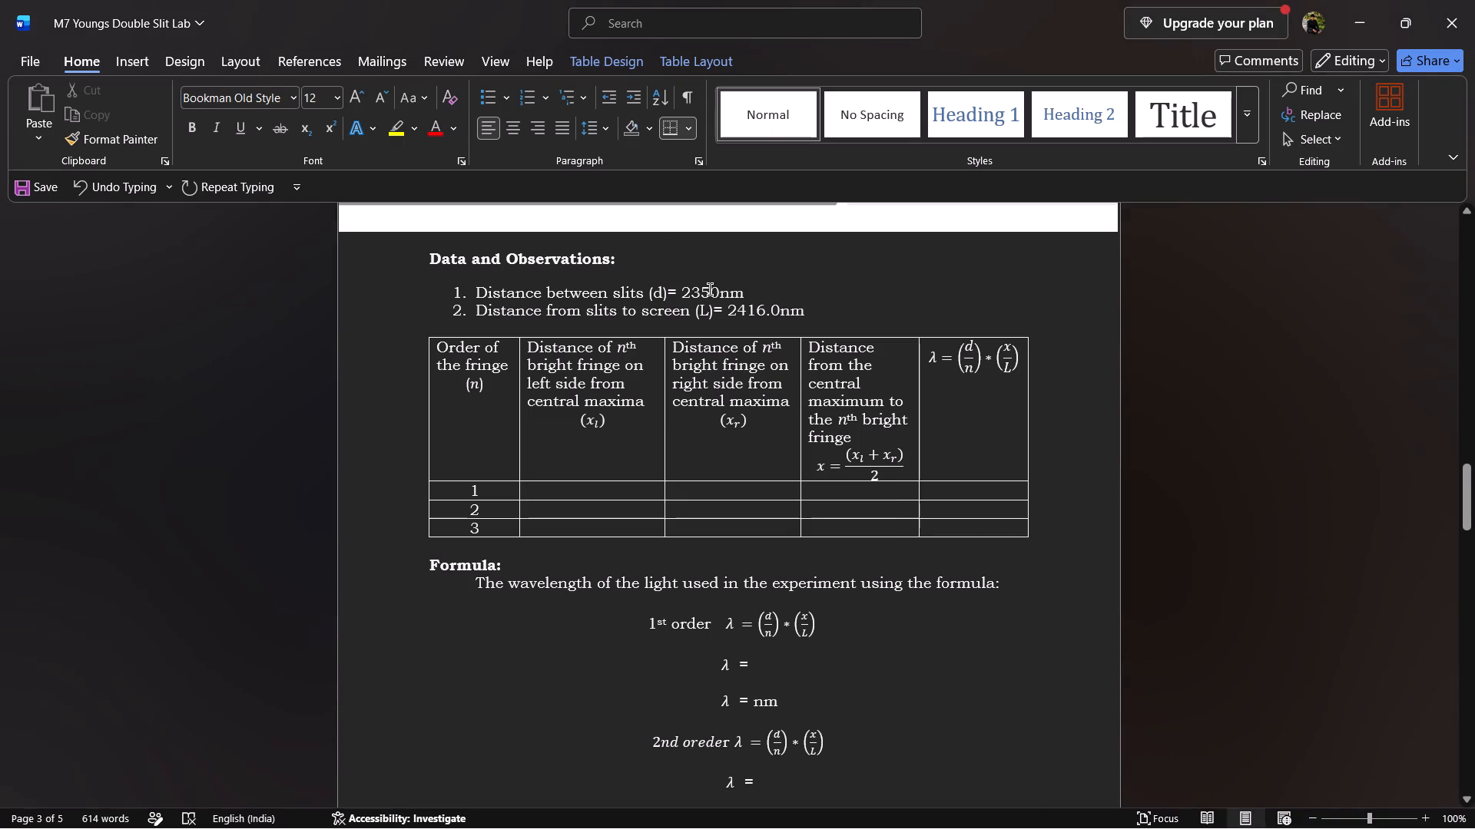
key("BackSpace")
key("BackSpace")
type("60")
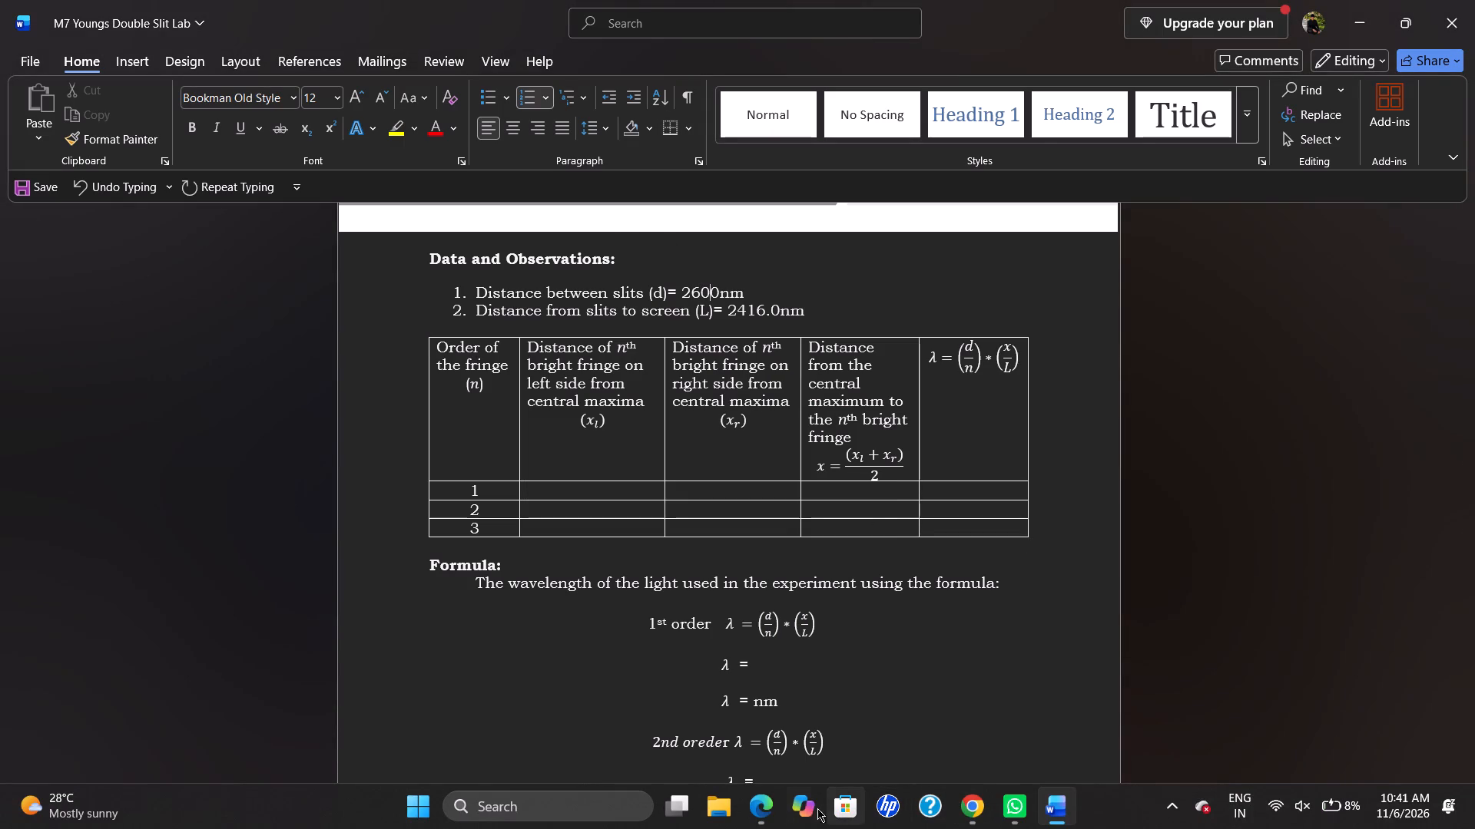
Check the tape reading in the simulation and set the report's distance from slits to screen (L) to 2519.0 nm.
left_click(764, 817)
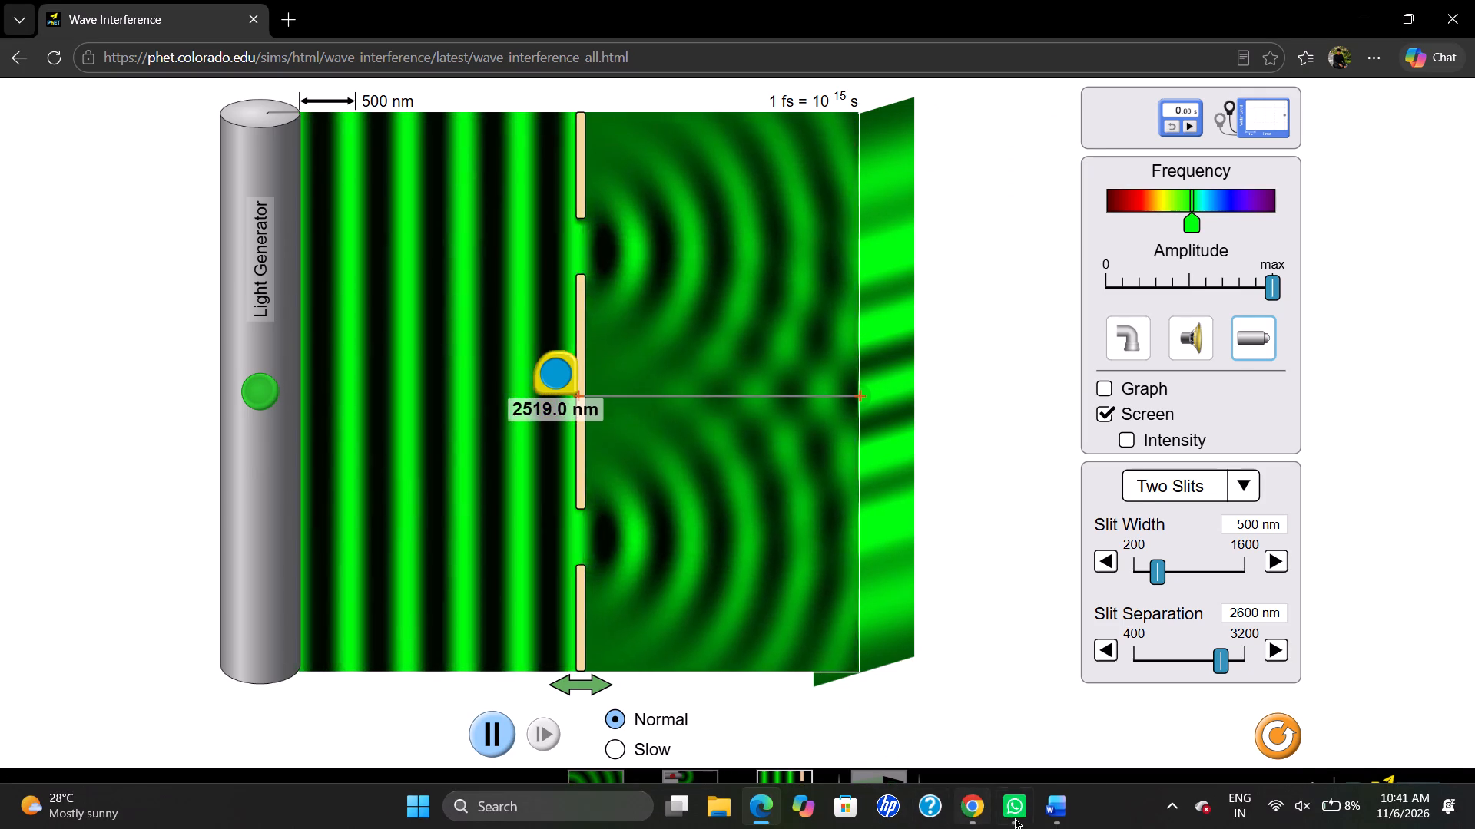
left_click(1051, 827)
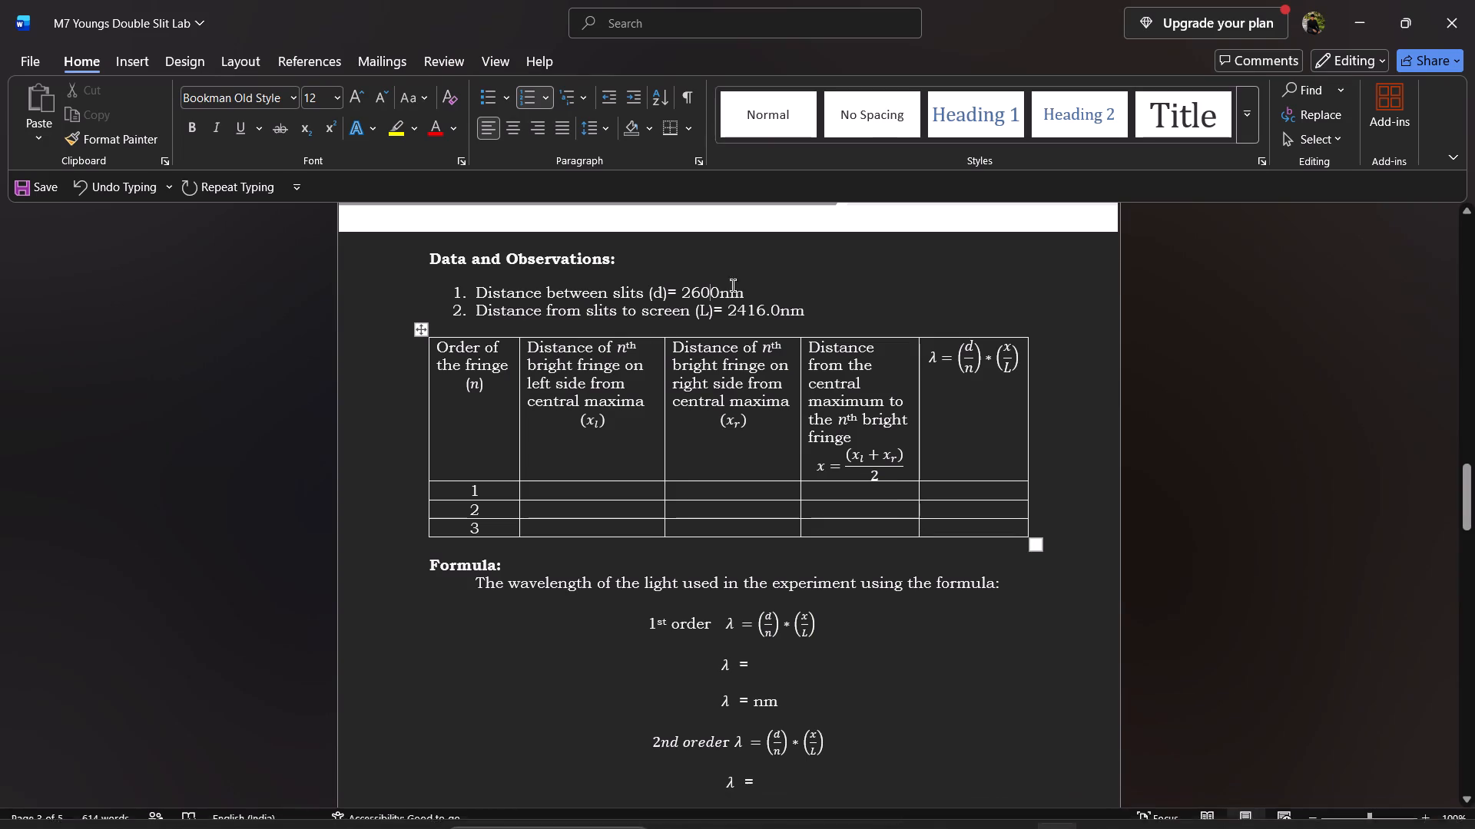
left_click(764, 311)
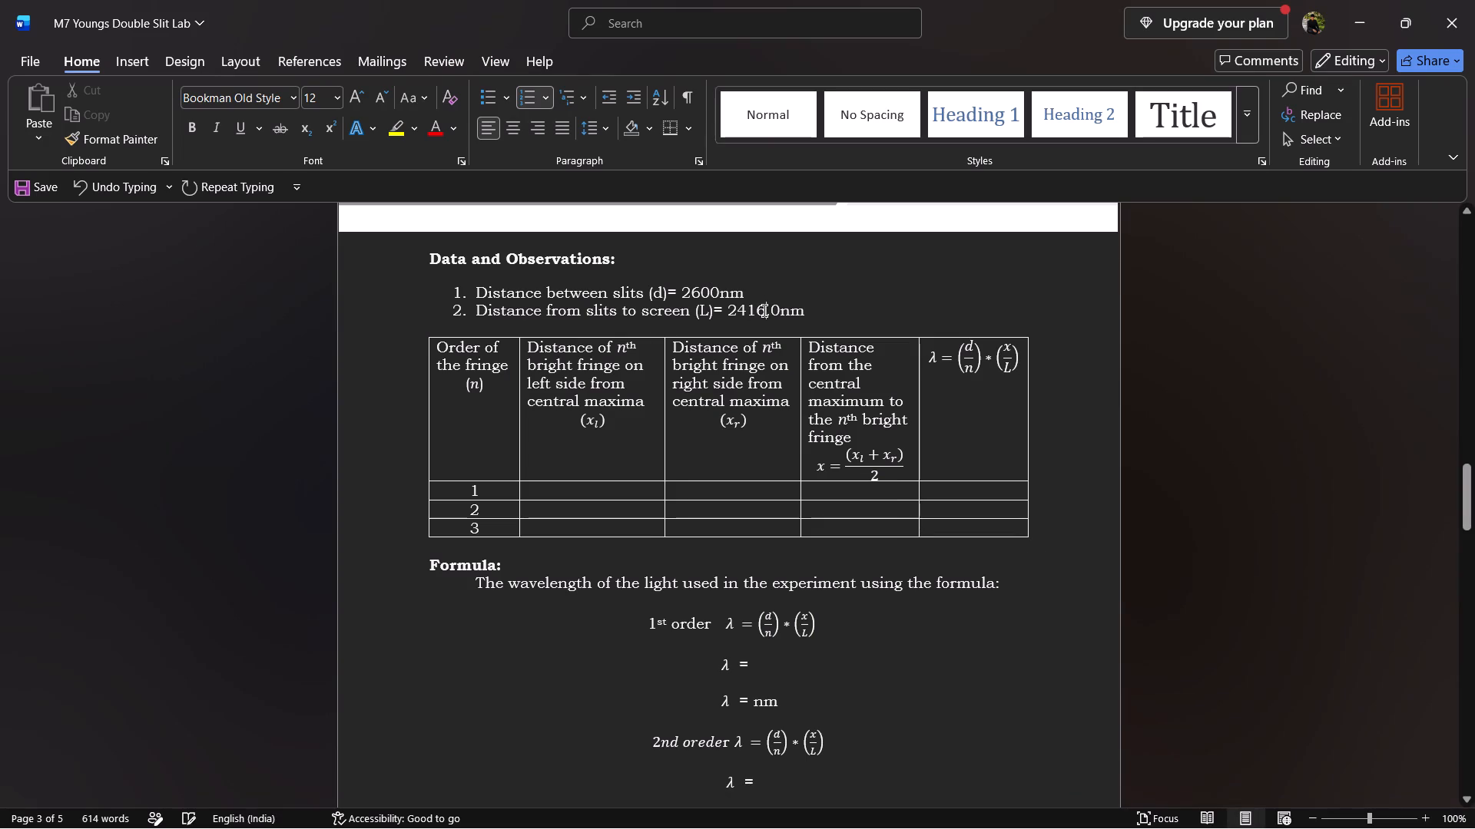
key("BackSpace")
key("BackSpace")
key("BackSpace")
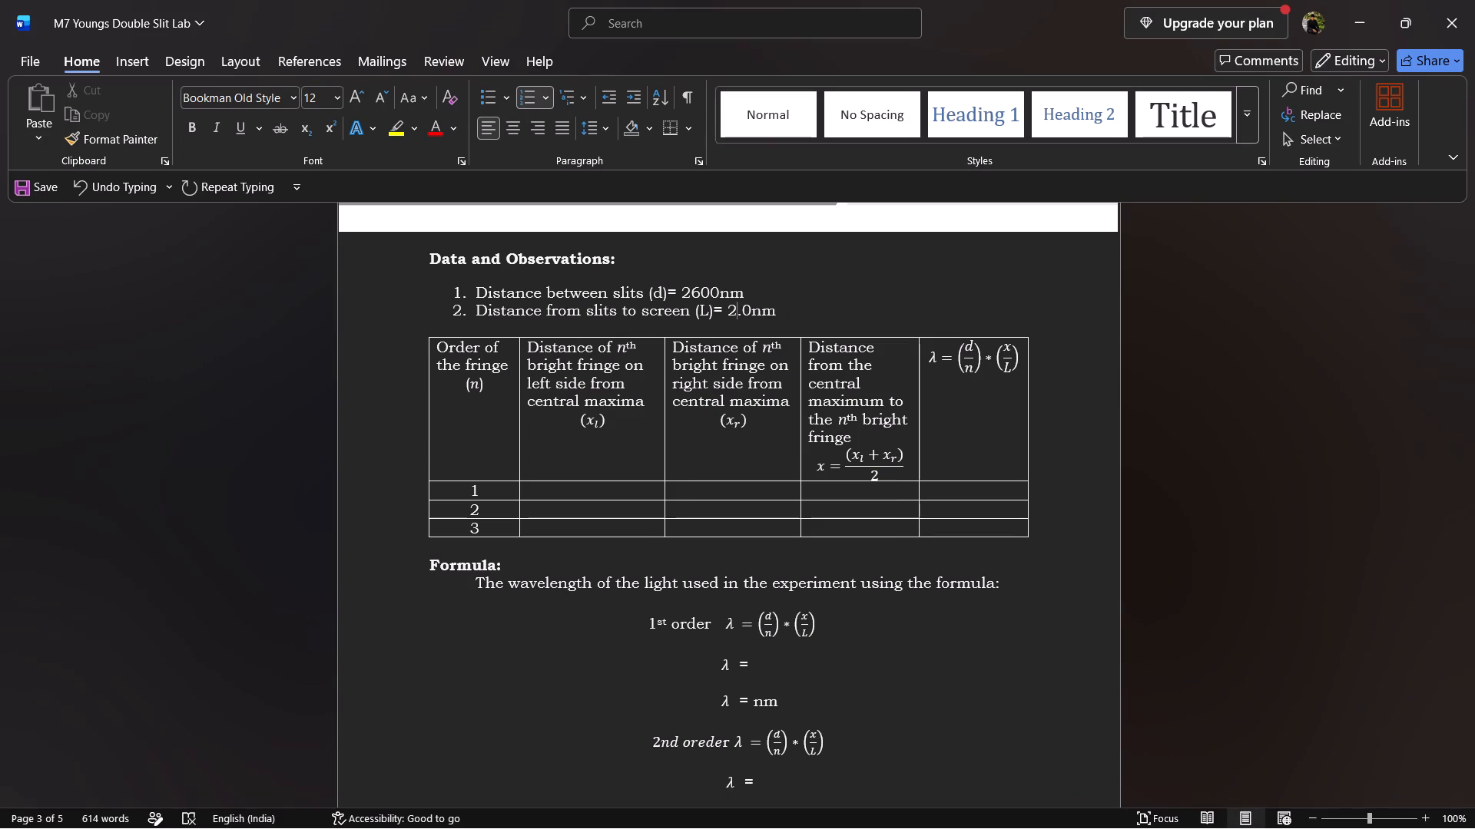
type("519")
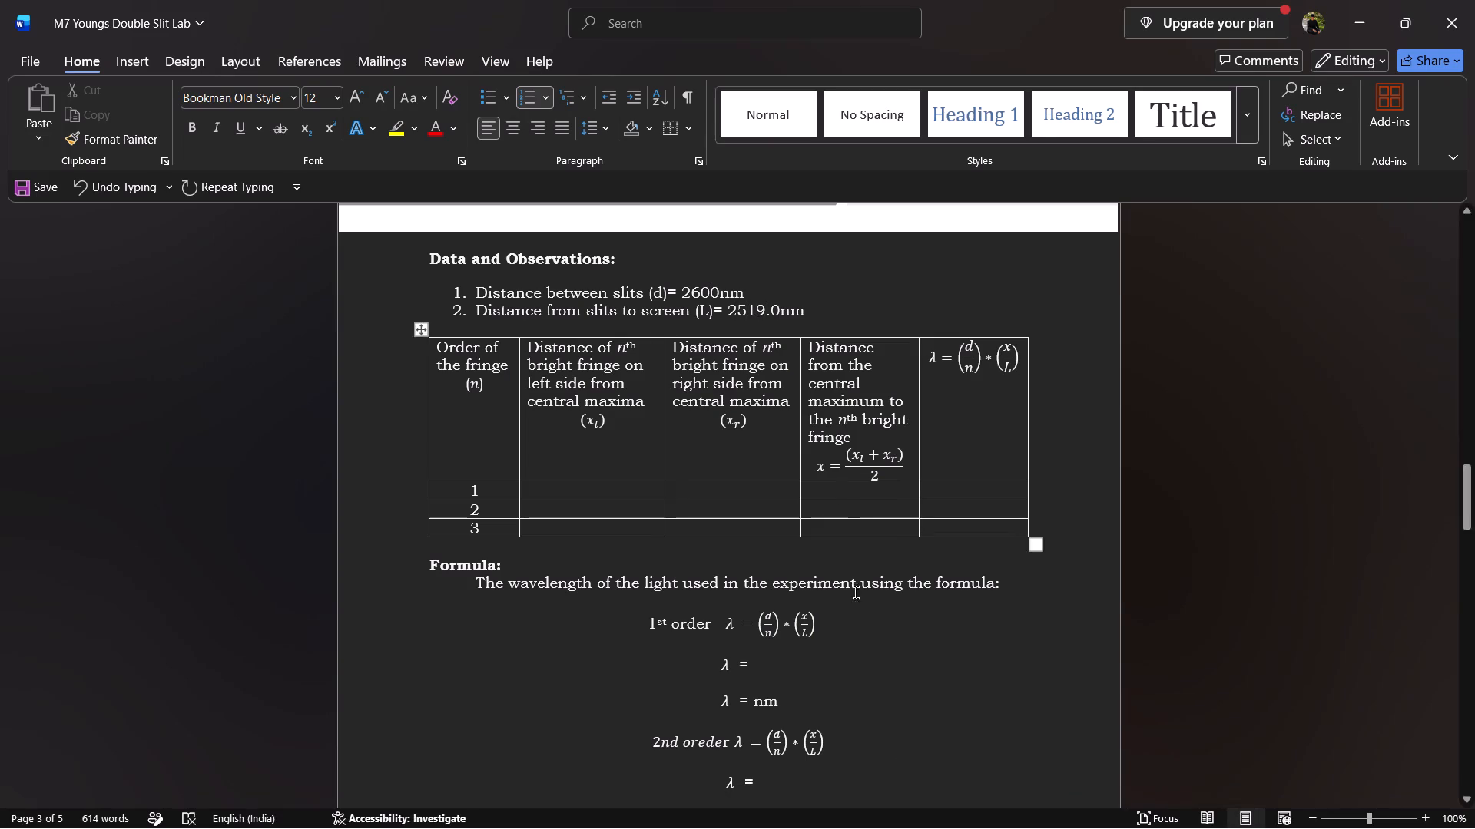
Look at the simulation again and place the text cursor in the report table's order 1 cell for the left-side bright fringe.
left_click(764, 811)
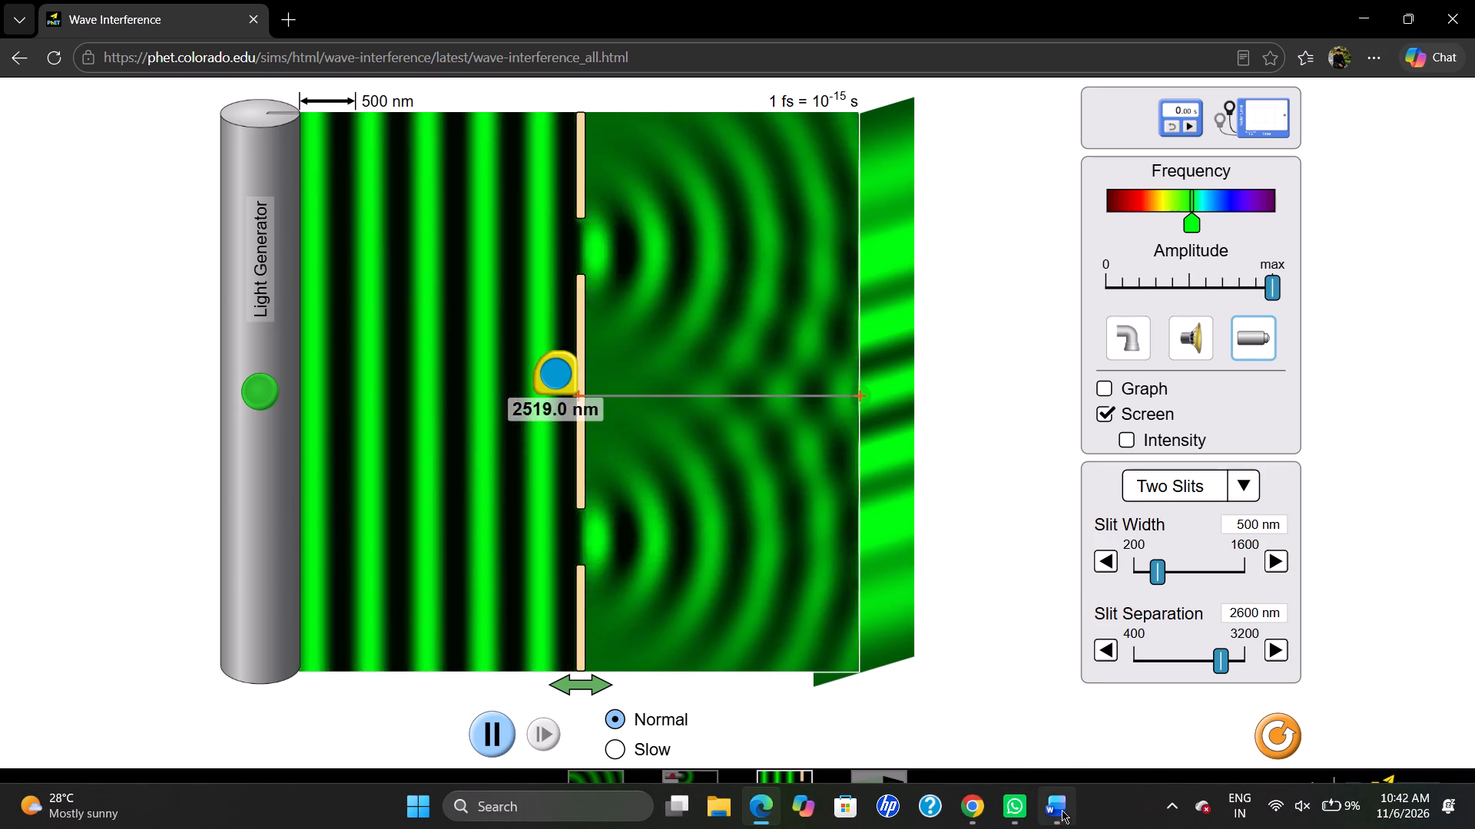
left_click(1059, 811)
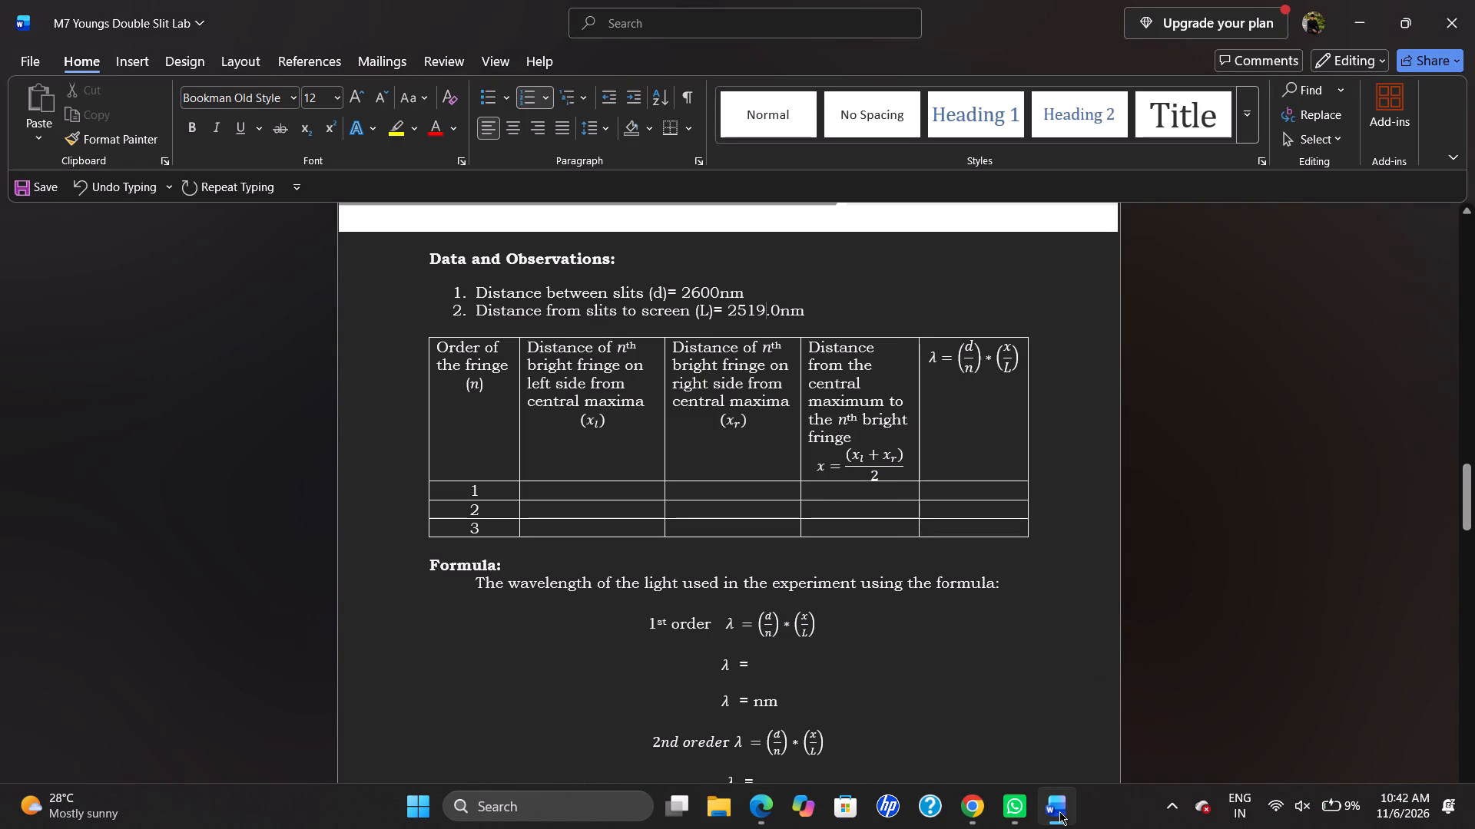
left_click(612, 491)
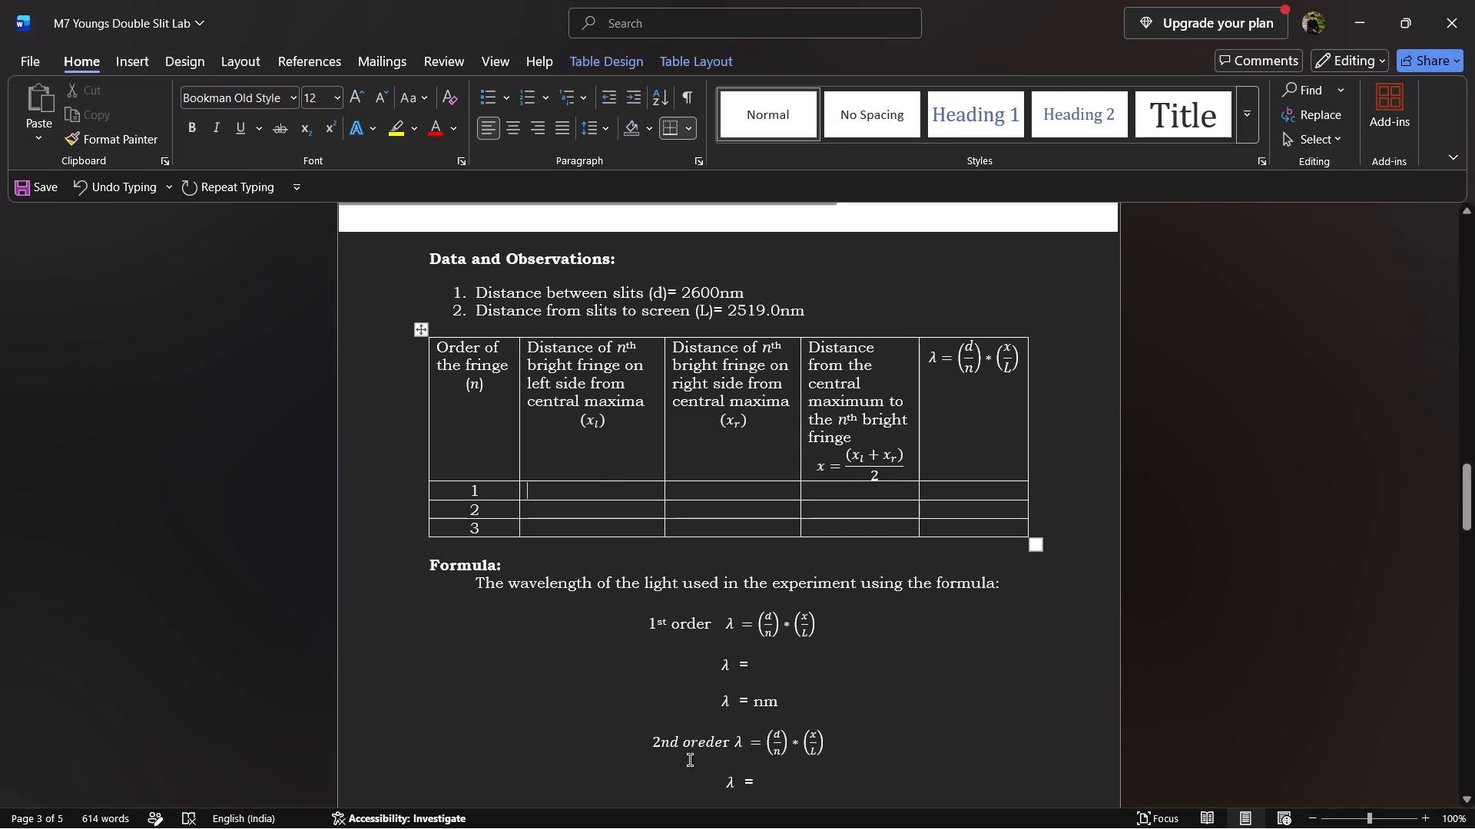
Switch to the Wave Interference simulation and align the measuring tape vertically along the screen's edge, just below its centre, to measure the fringe distance.
left_click(760, 813)
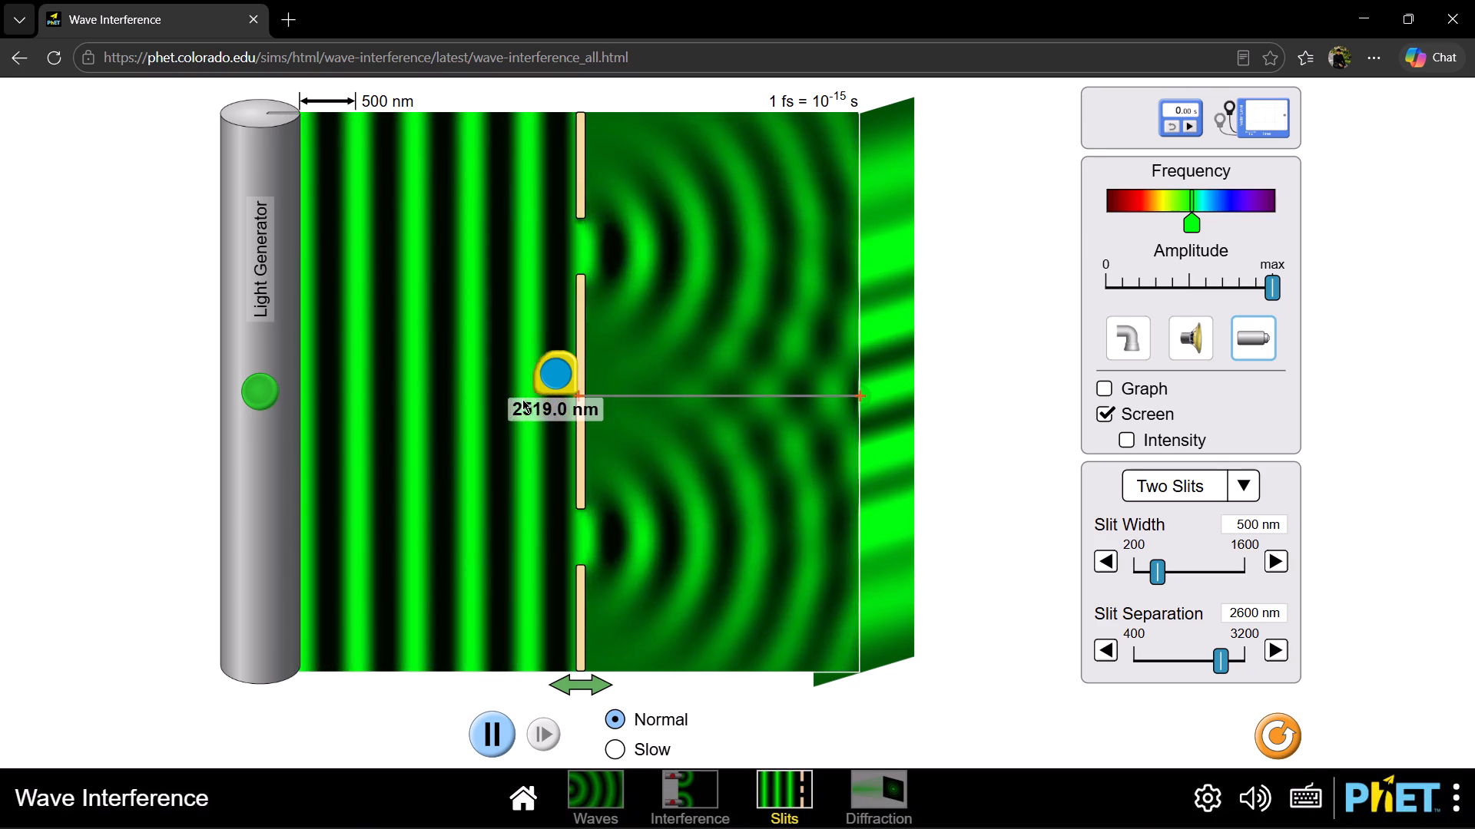
left_click_drag(547, 375, 833, 451)
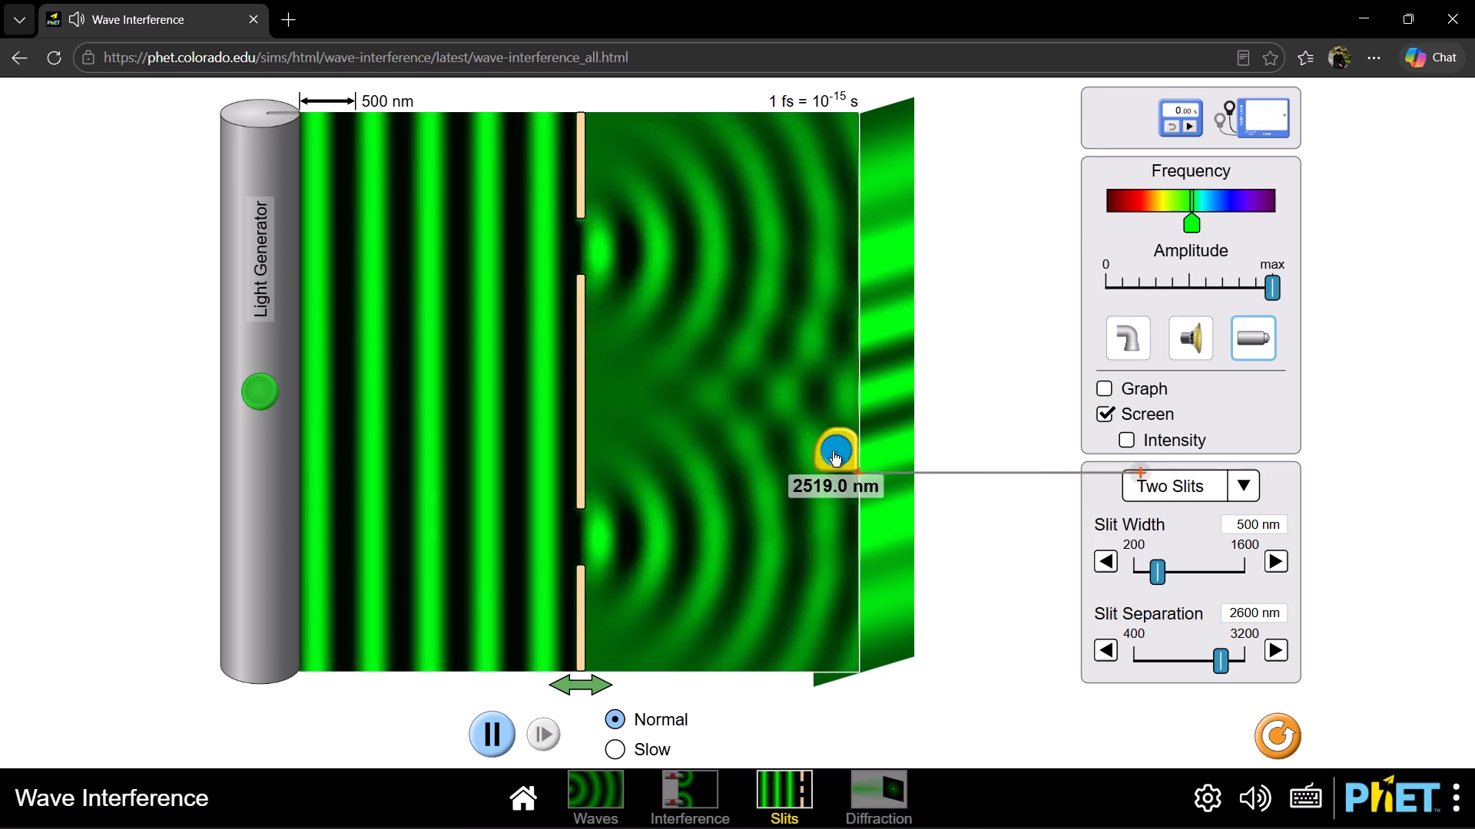
left_click_drag(833, 451, 840, 451)
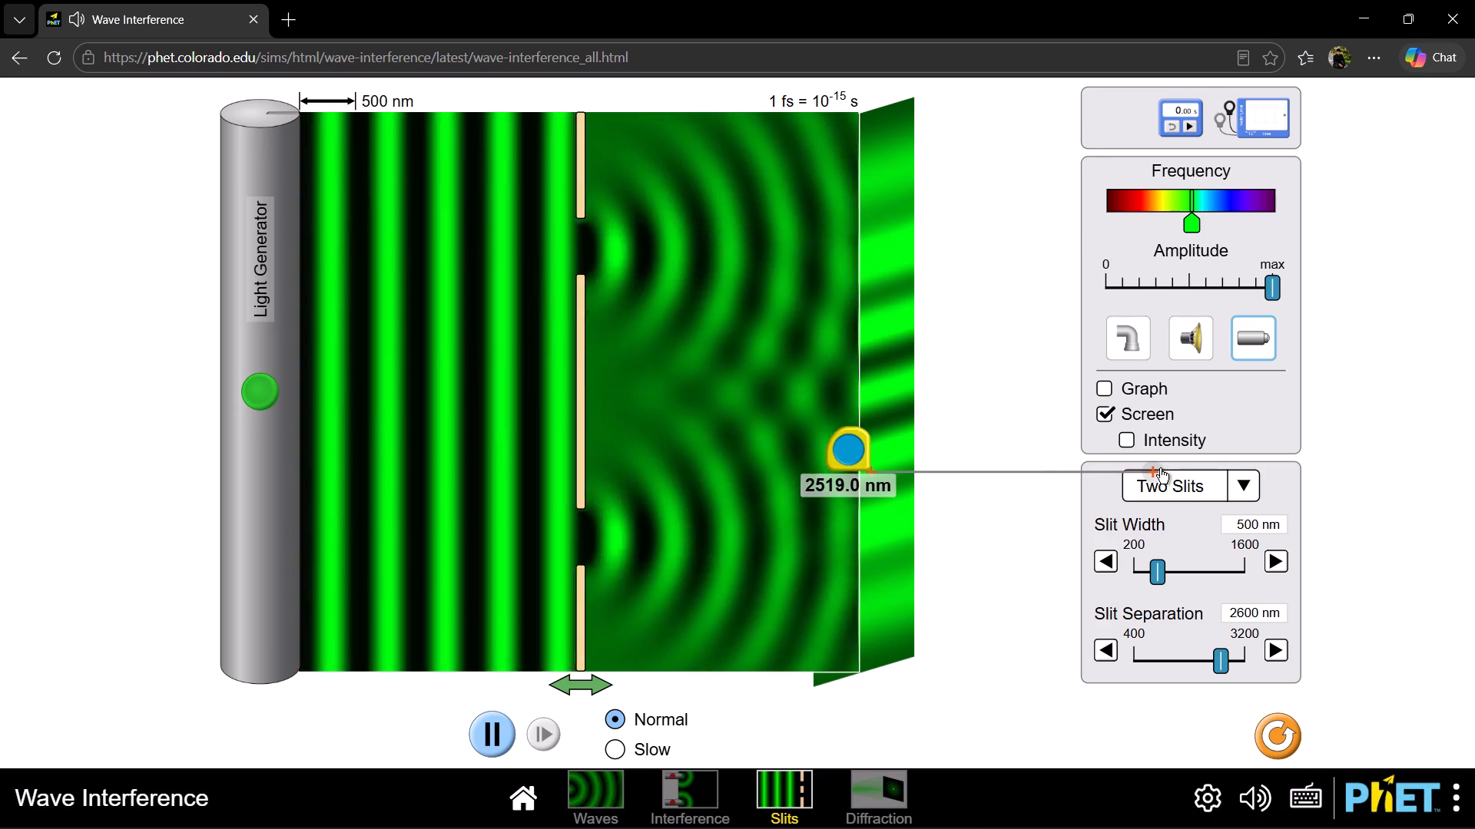
left_click_drag(1160, 468, 874, 431)
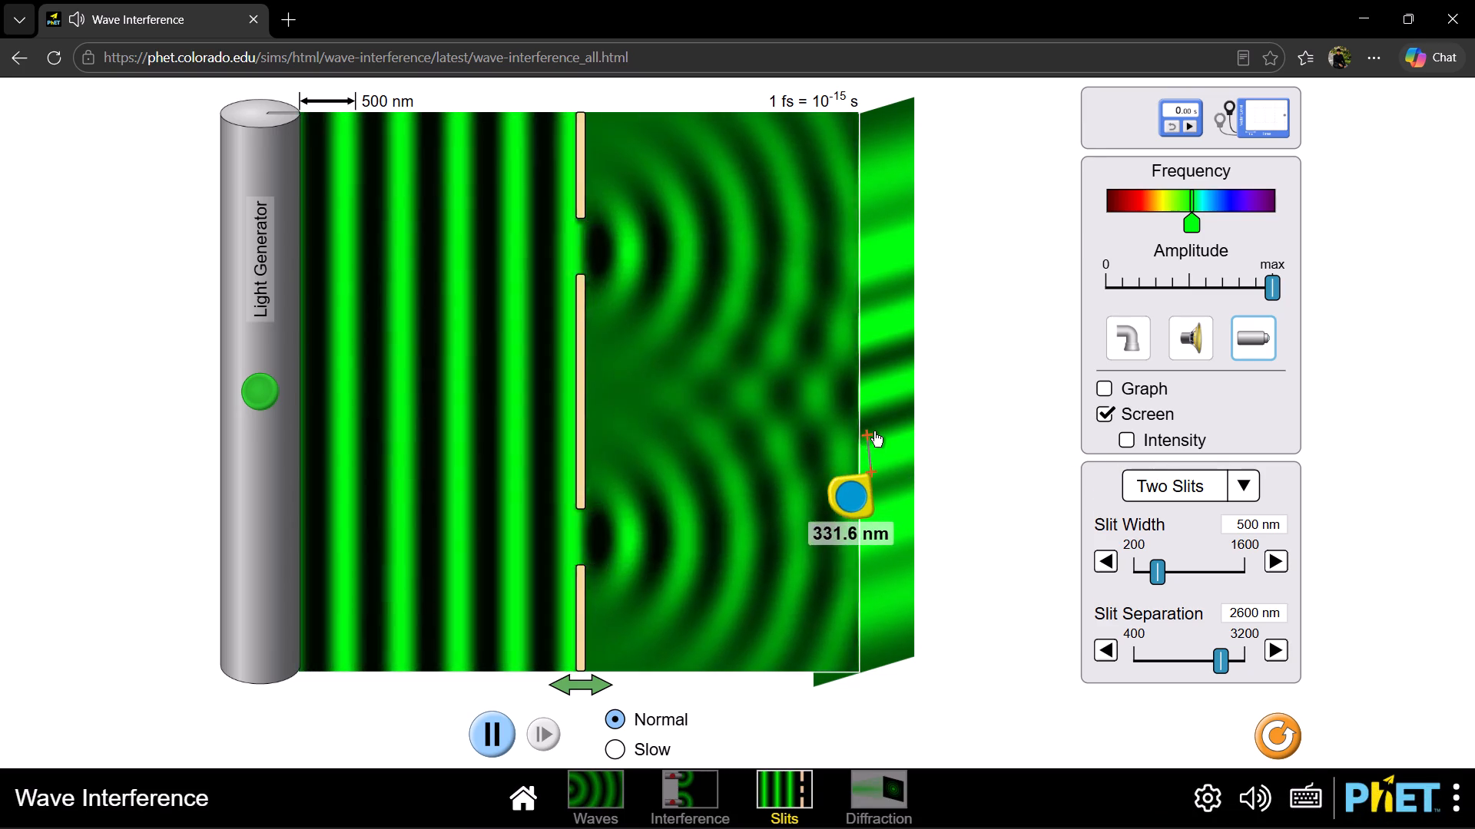
left_click_drag(860, 484, 853, 484)
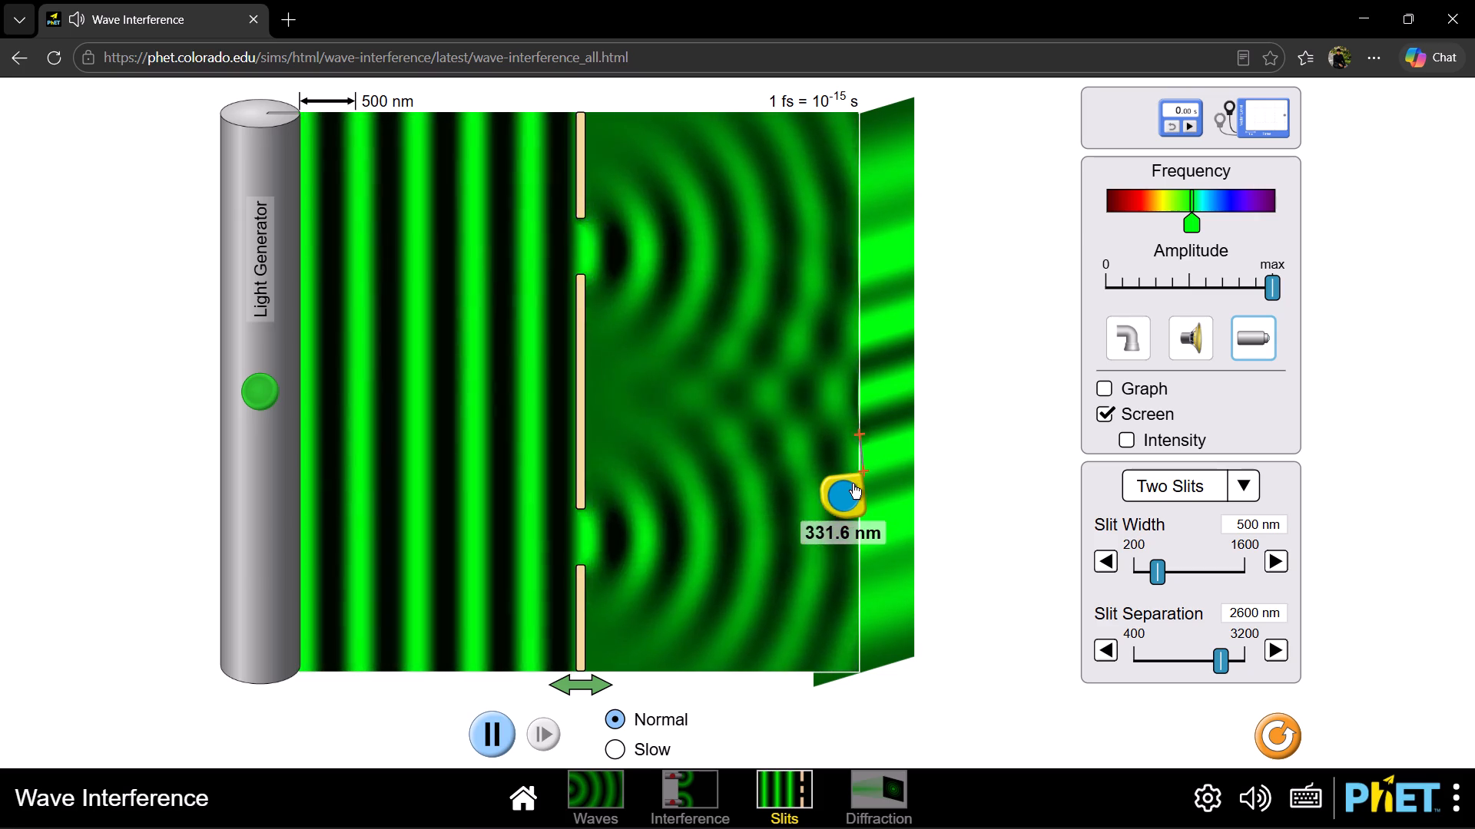
left_click_drag(853, 484, 851, 484)
left_click(855, 435)
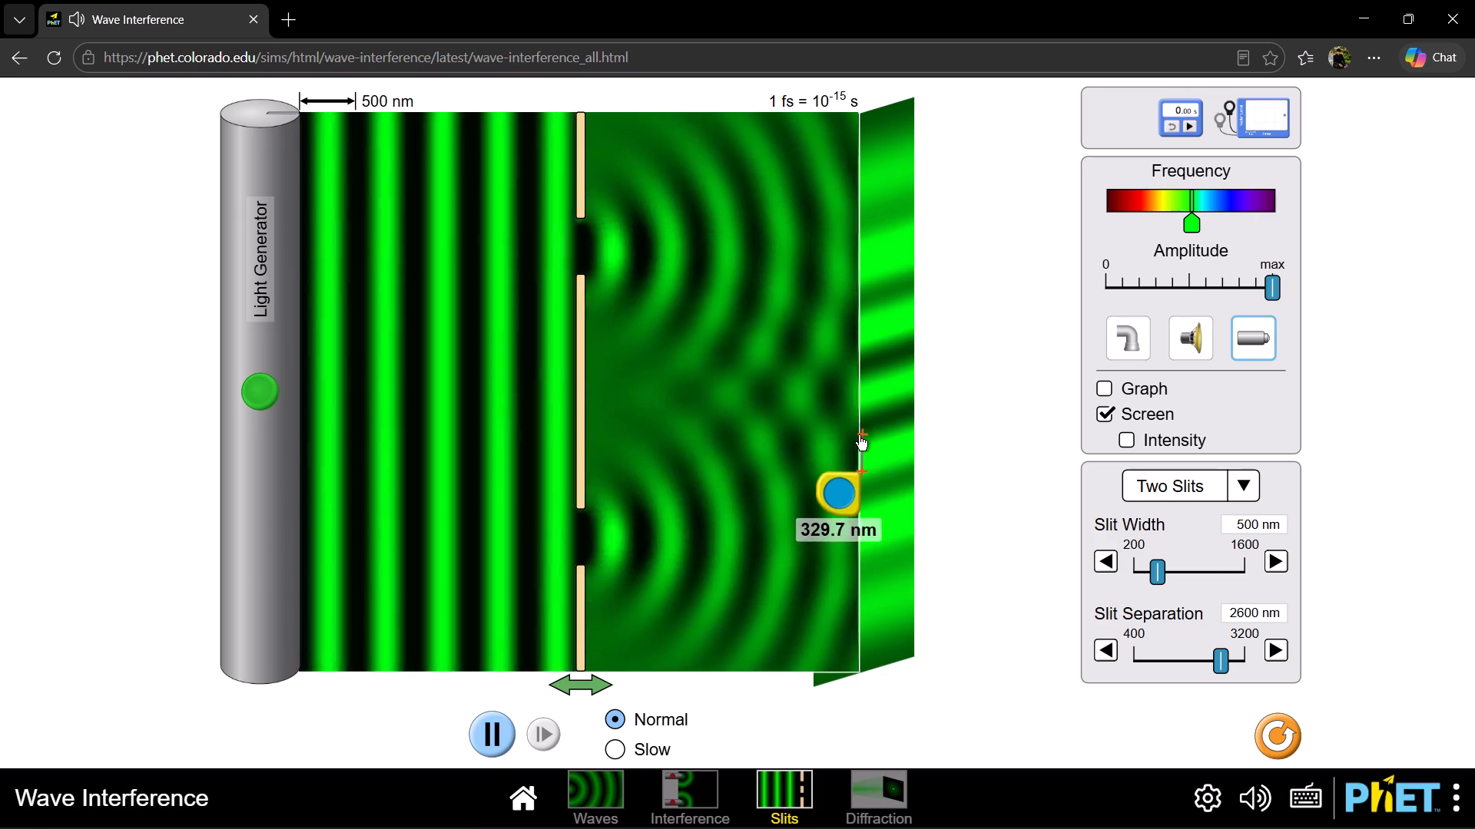
left_click_drag(846, 490, 845, 489)
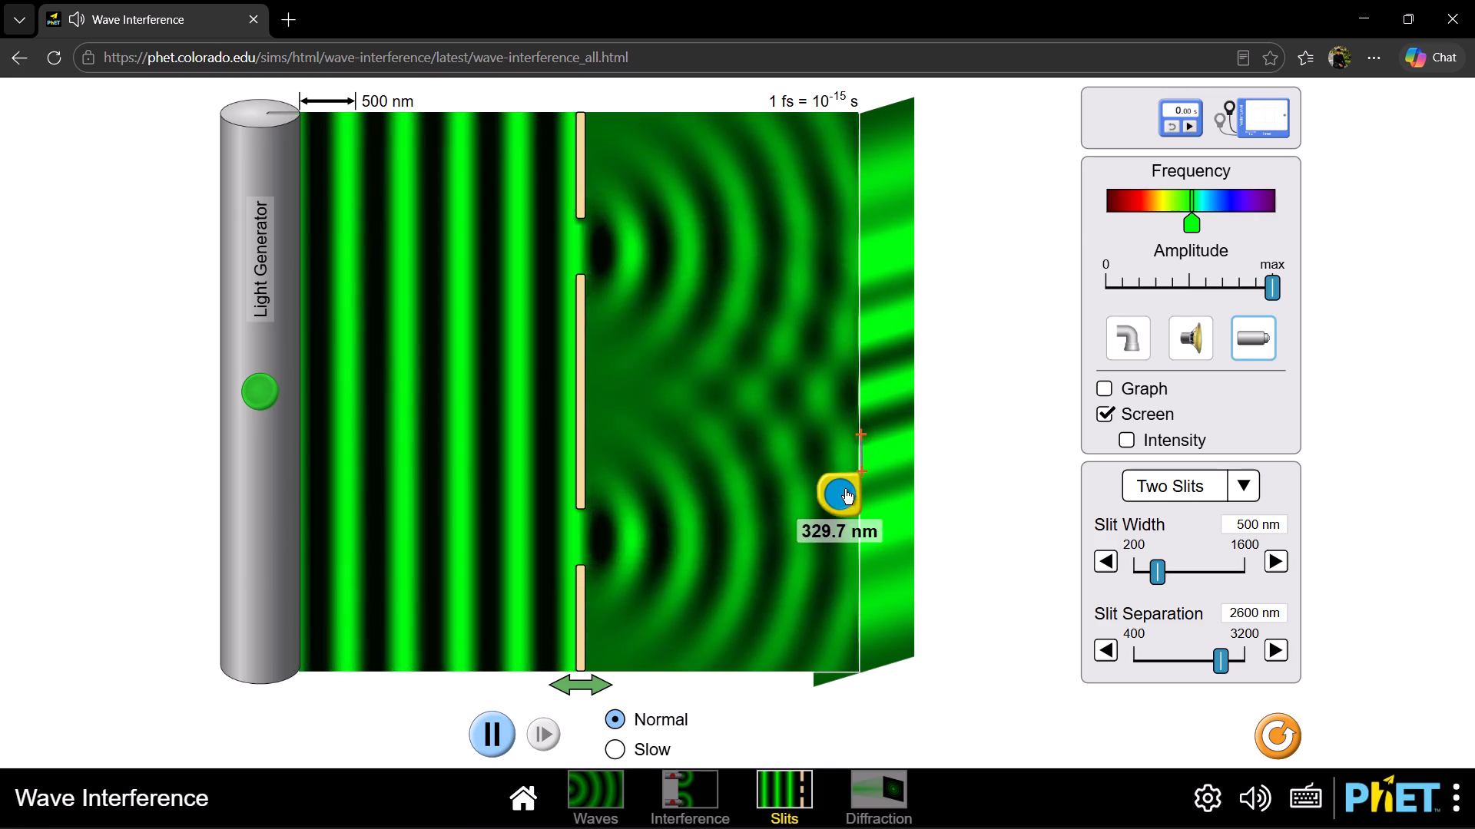
left_click_drag(845, 489, 843, 509)
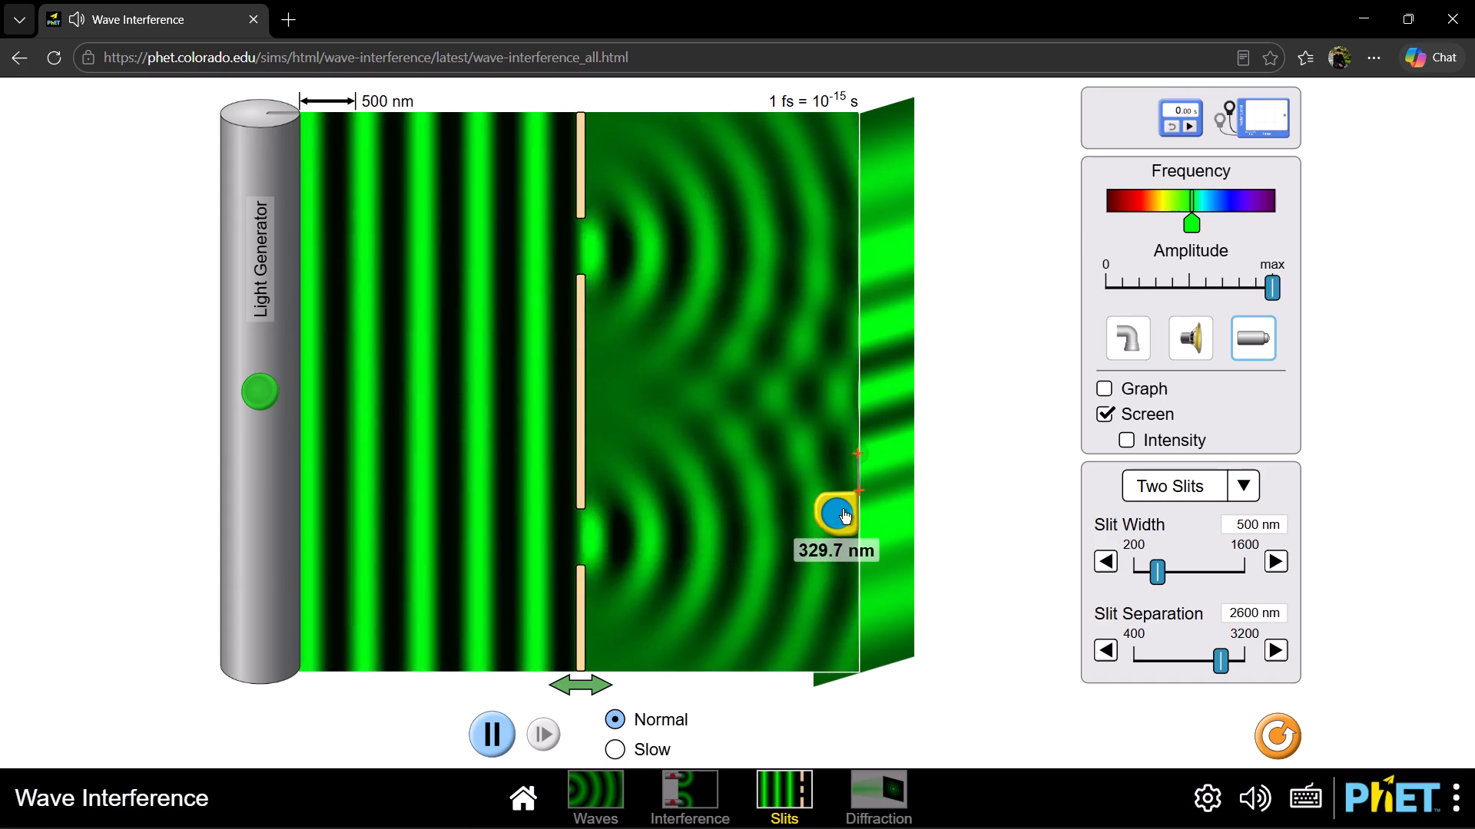
left_click_drag(843, 509, 843, 504)
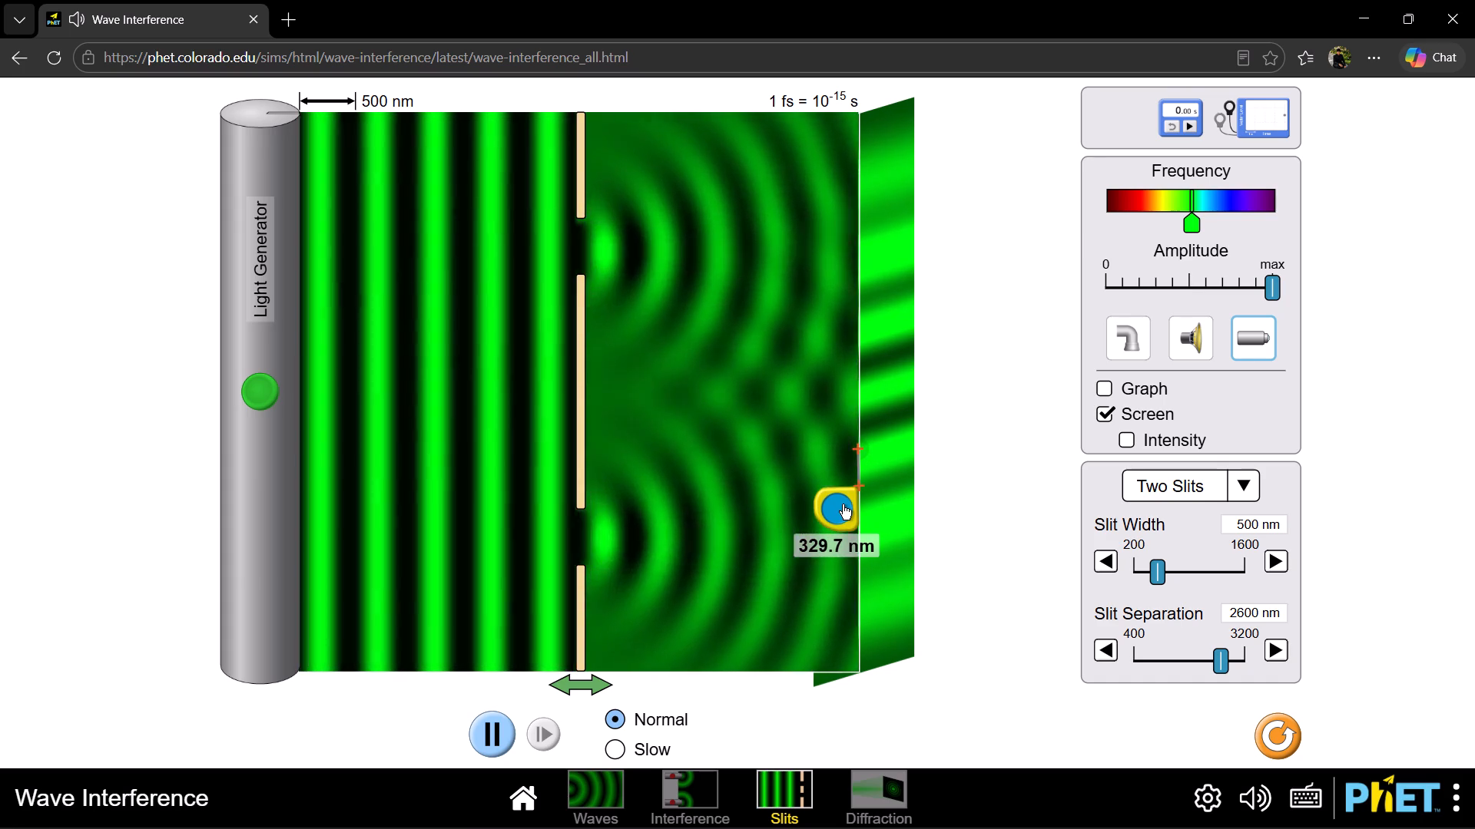
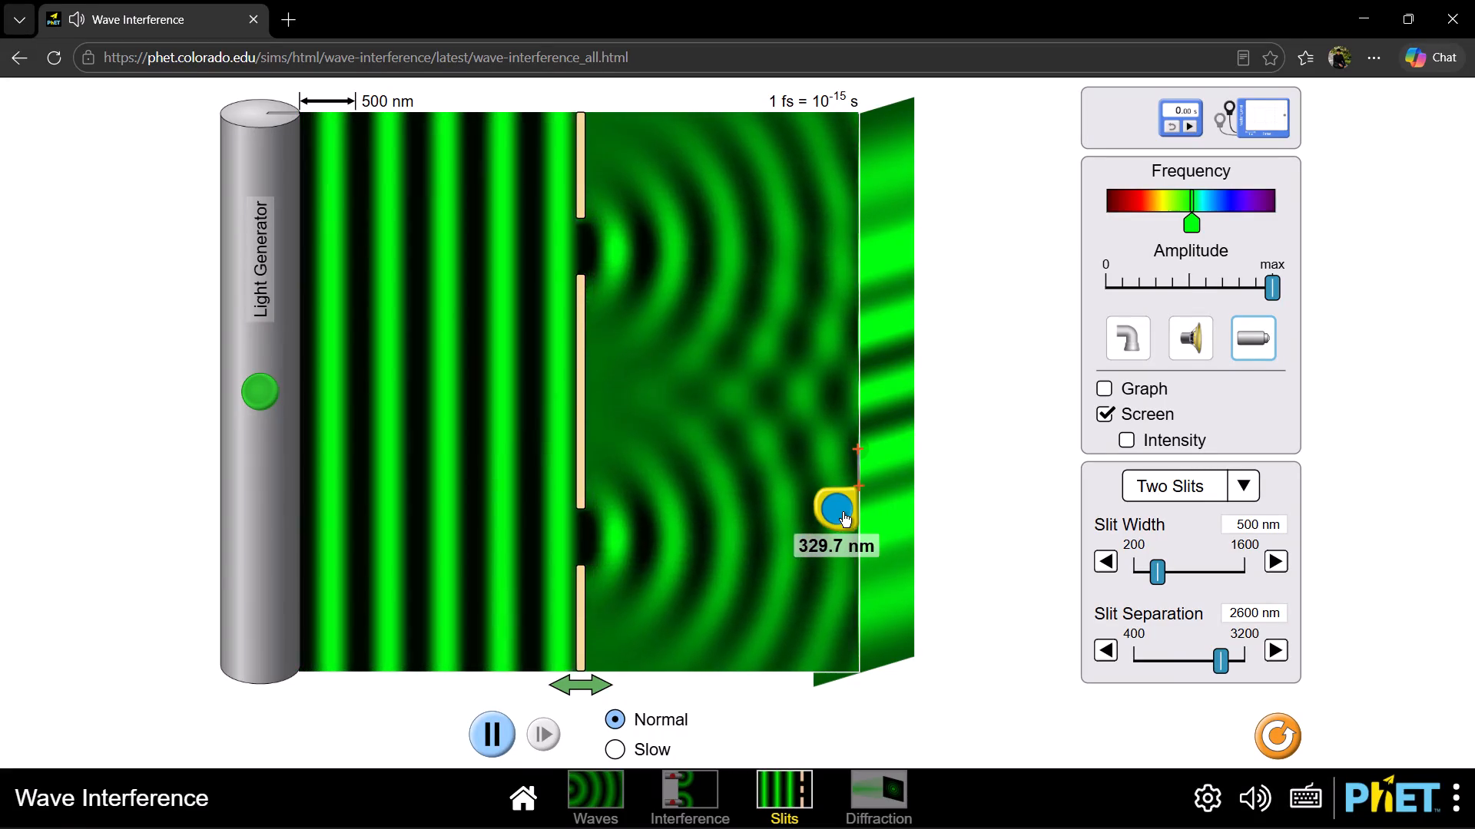
Check the fringe distance table in the Word report and return to the Wave Interference simulation.
left_click(1049, 809)
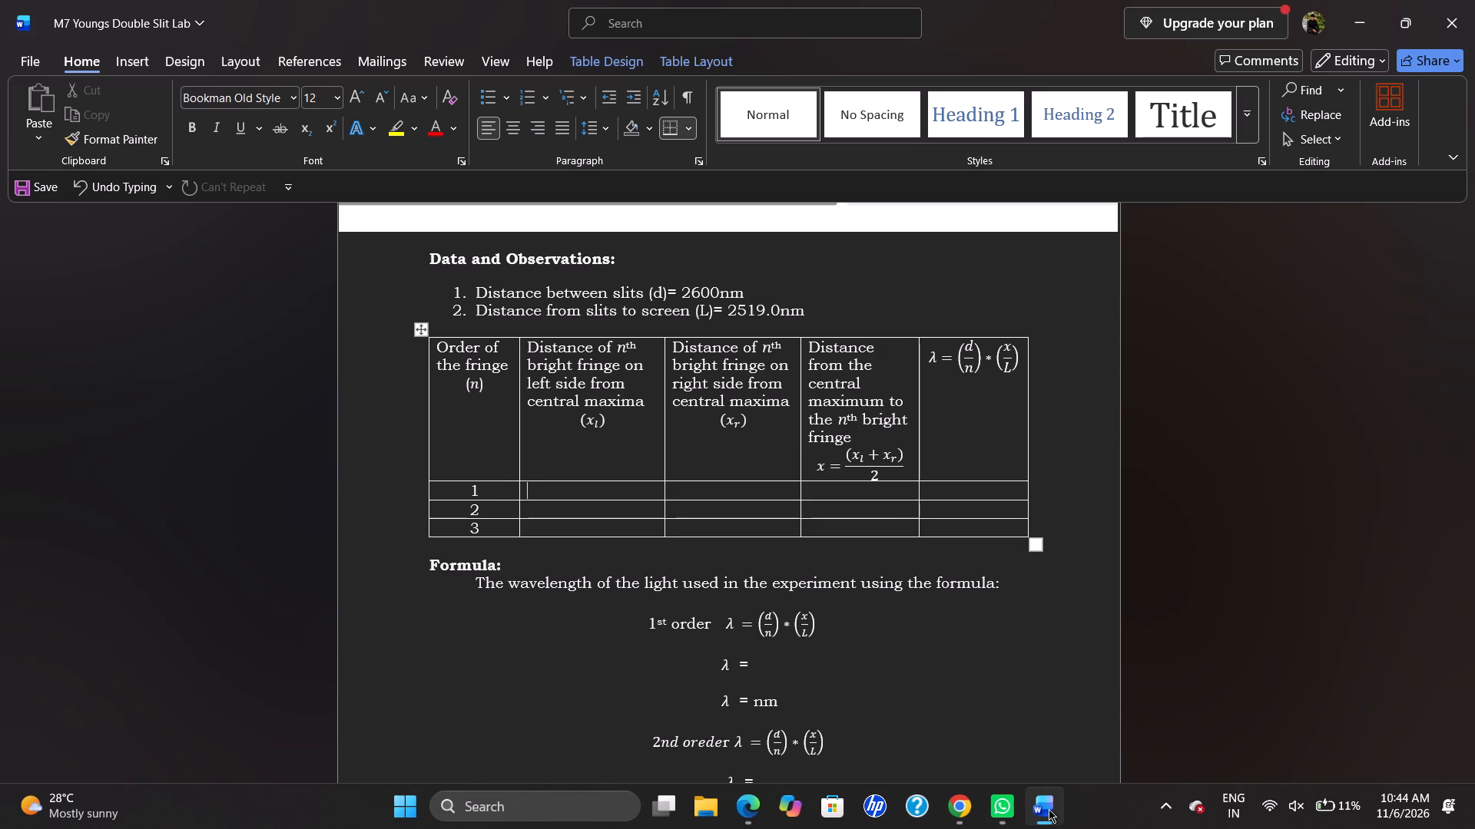
left_click(746, 804)
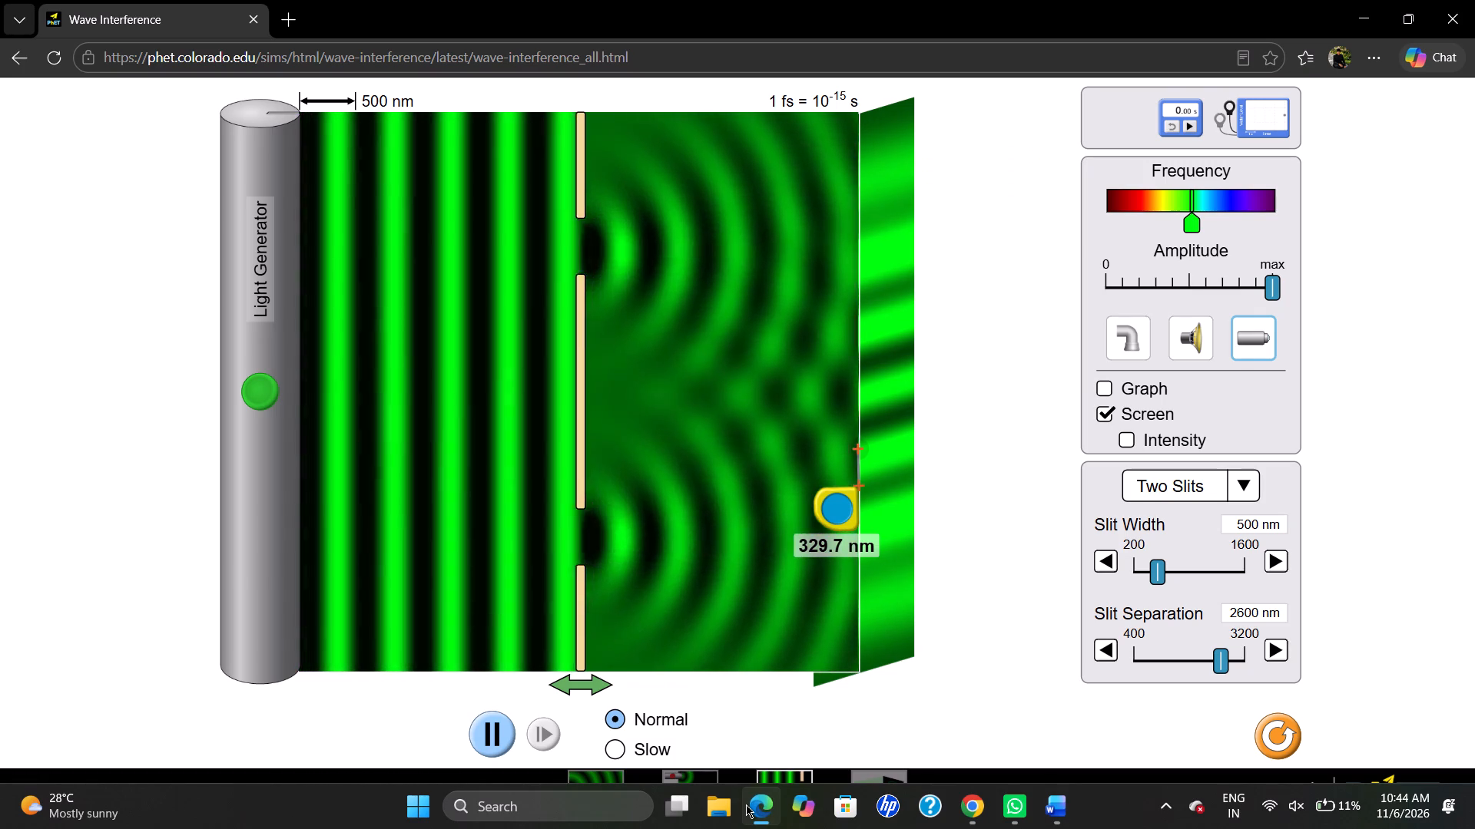
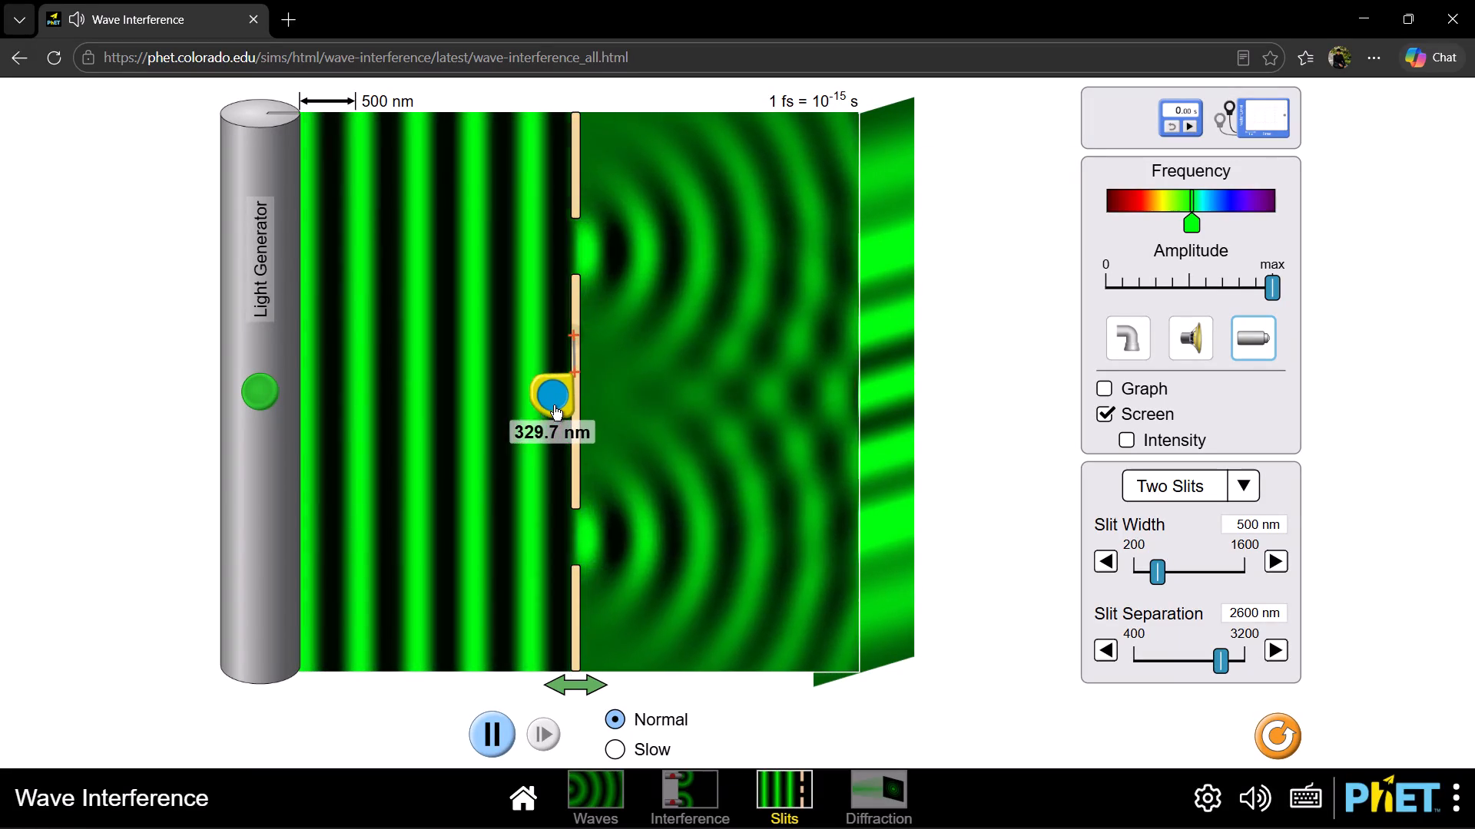
Measure the distance from the slit barrier to the screen with the measuring tape, starting midway between the two slits.
left_click_drag(577, 336, 835, 415)
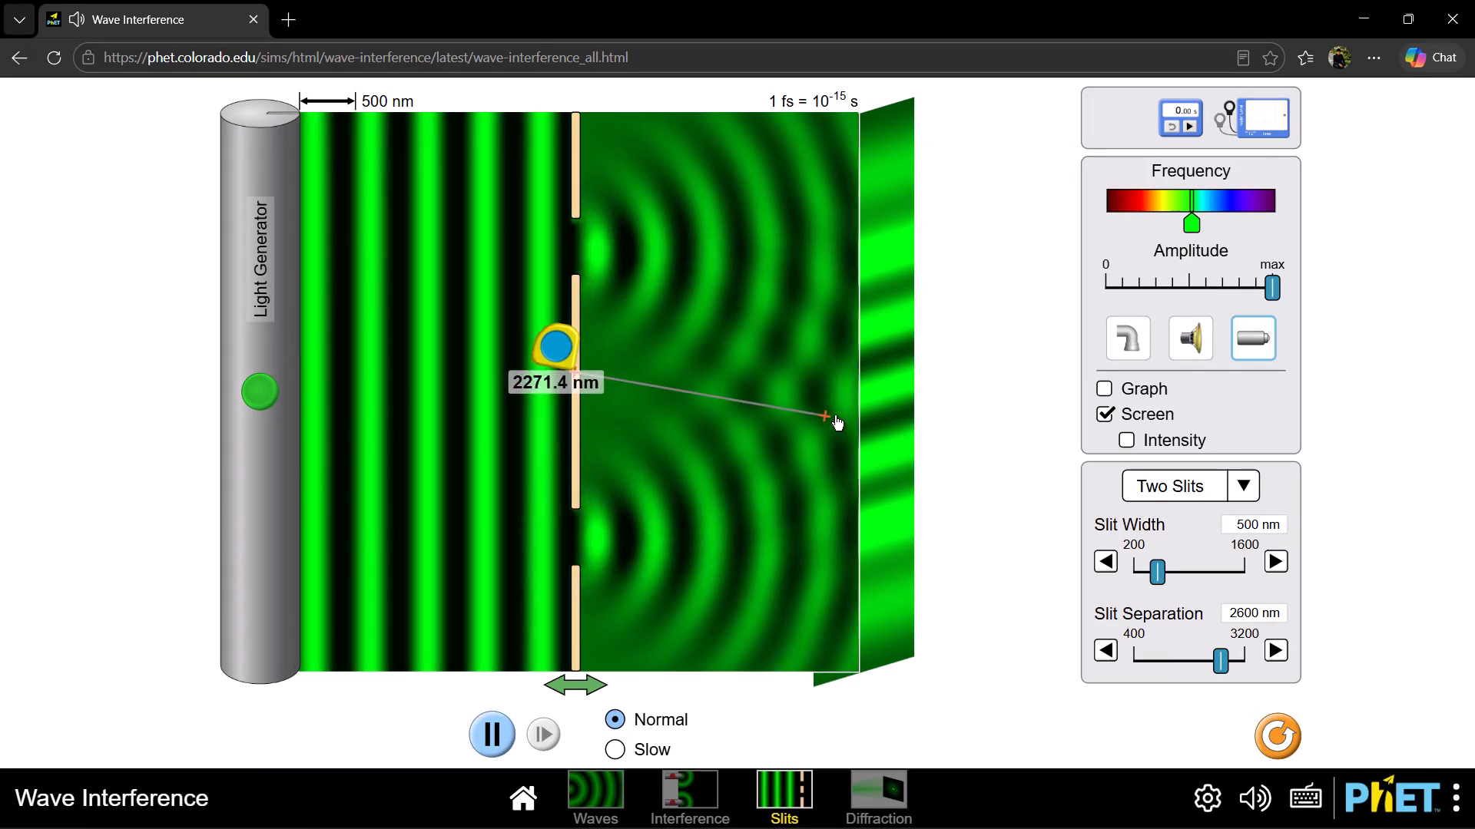
left_click_drag(835, 415, 857, 365)
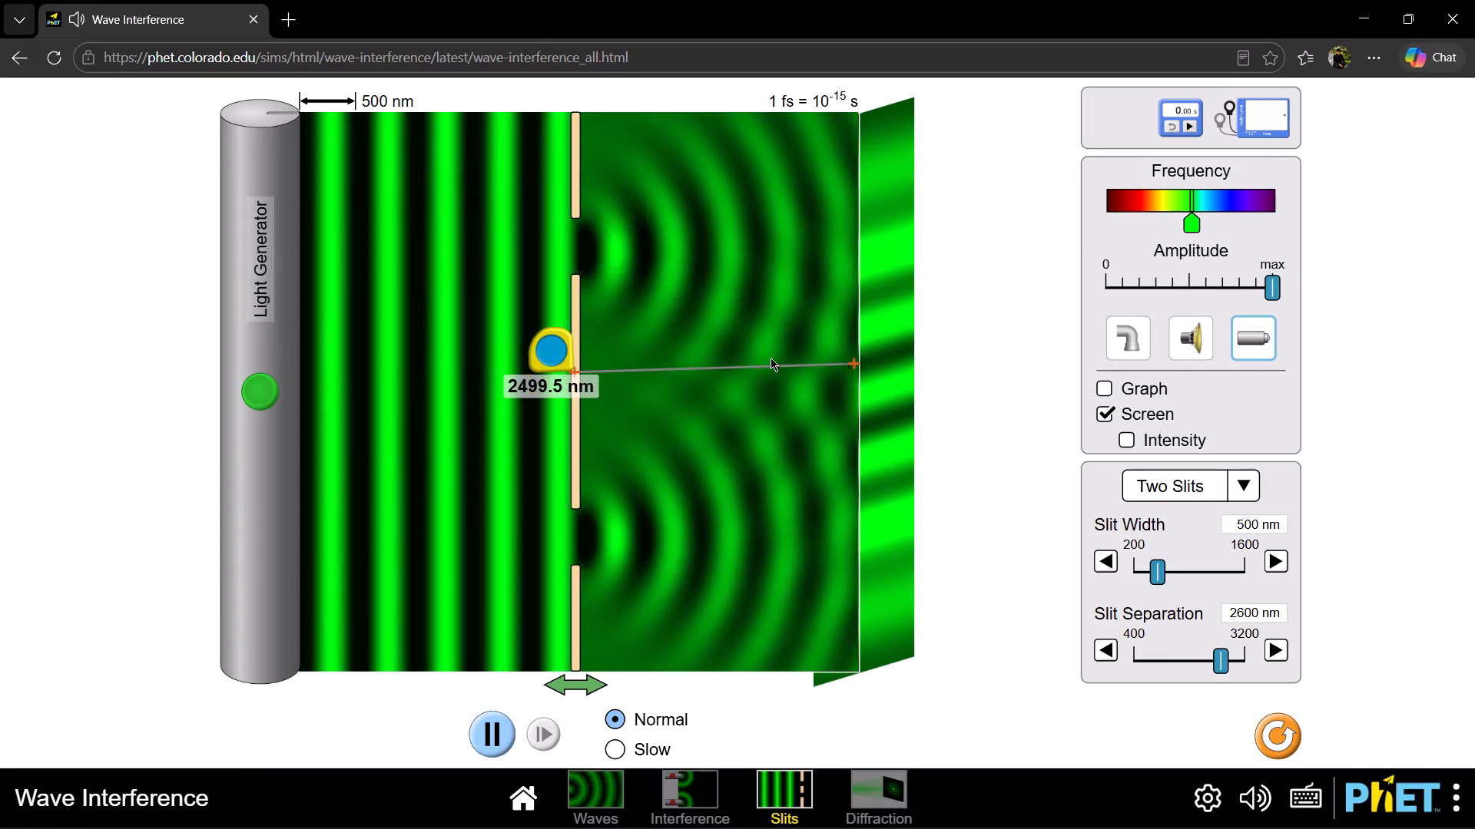
left_click_drag(549, 351, 550, 366)
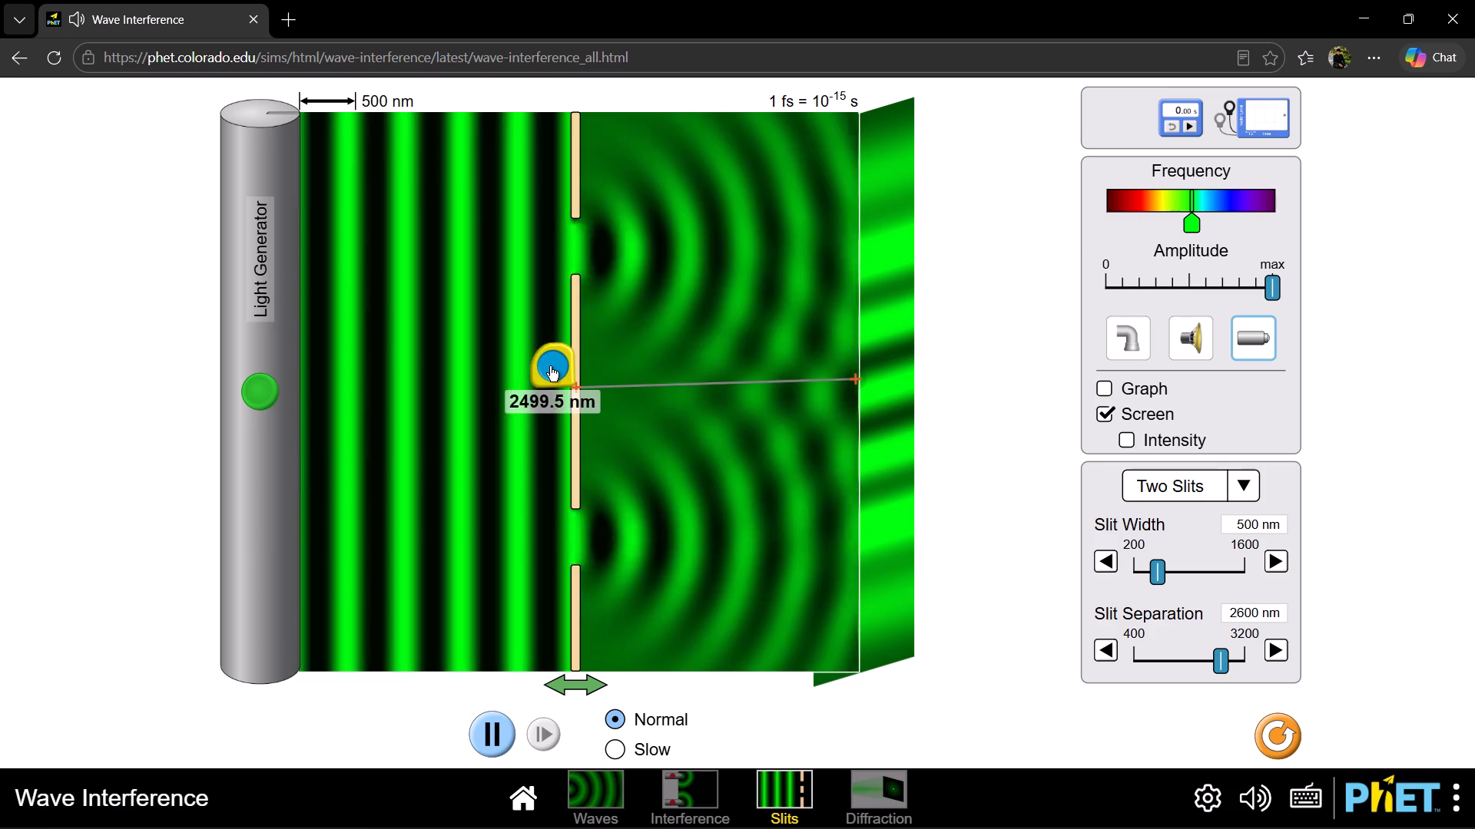
Realign the measuring tape horizontally from the barrier's midpoint between the slits to the screen to refine the slit-to-screen distance measurement.
left_click_drag(550, 366, 547, 369)
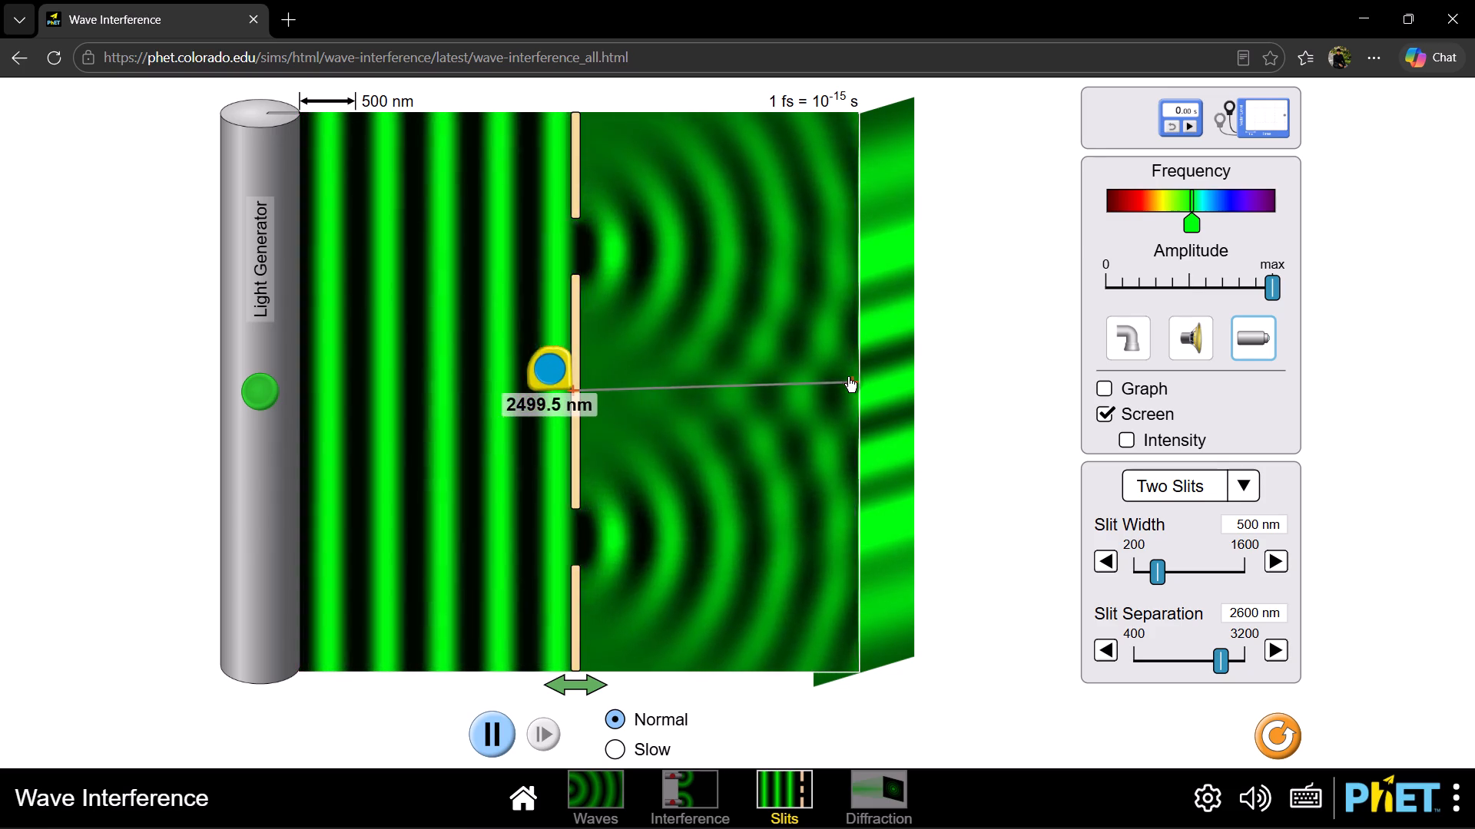
left_click_drag(848, 377, 852, 385)
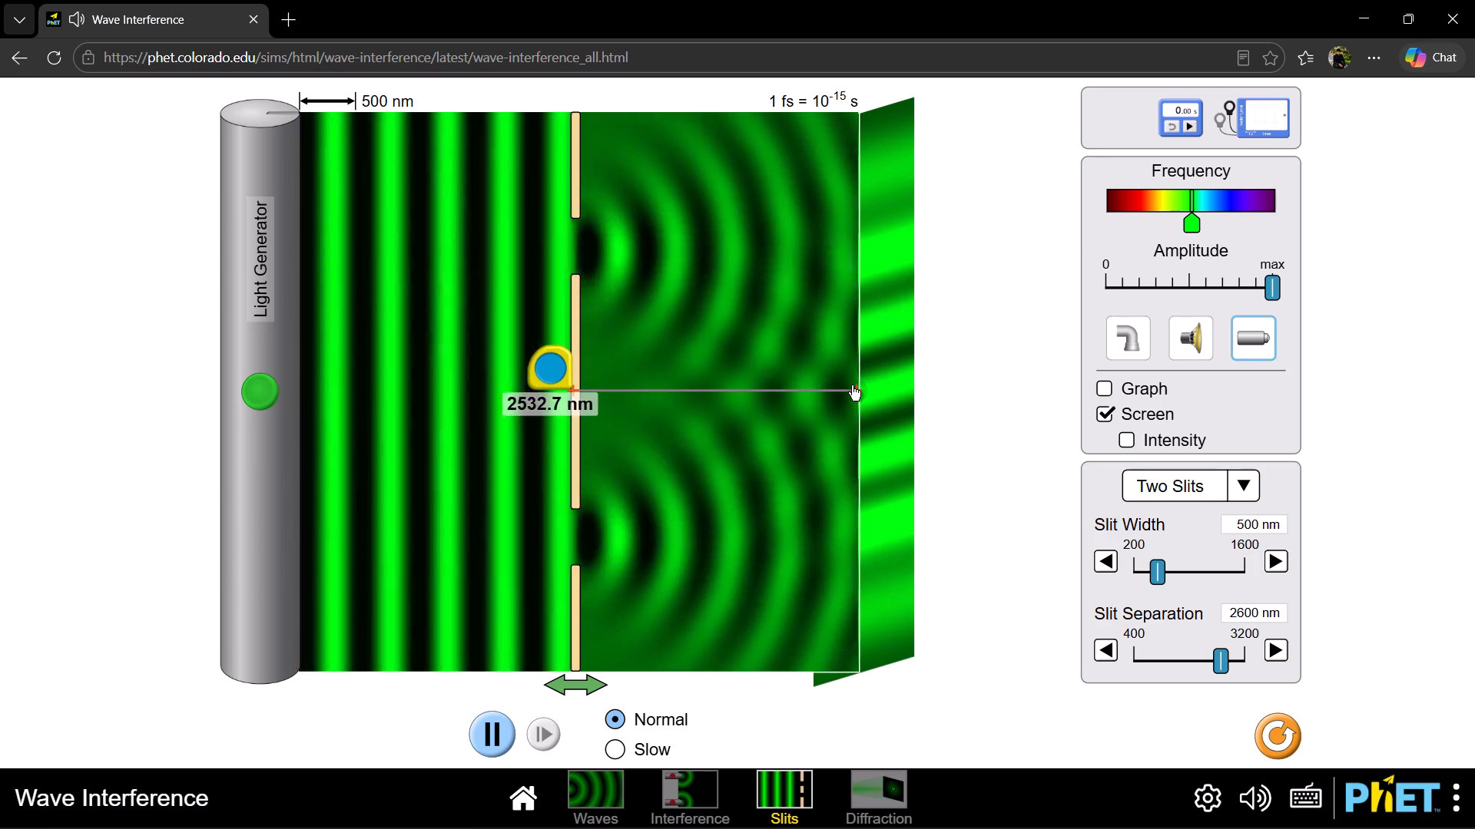
left_click(852, 386)
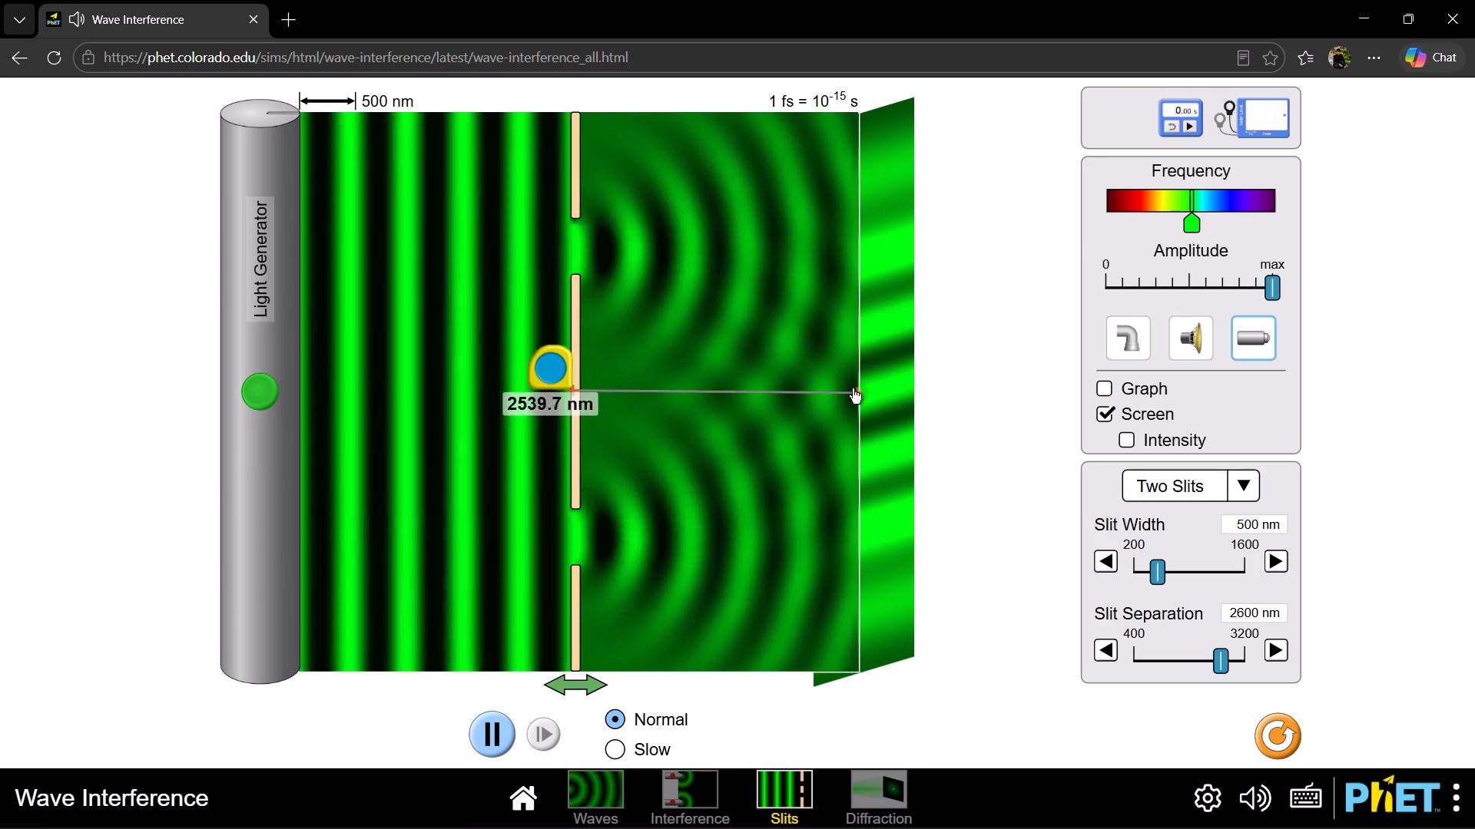
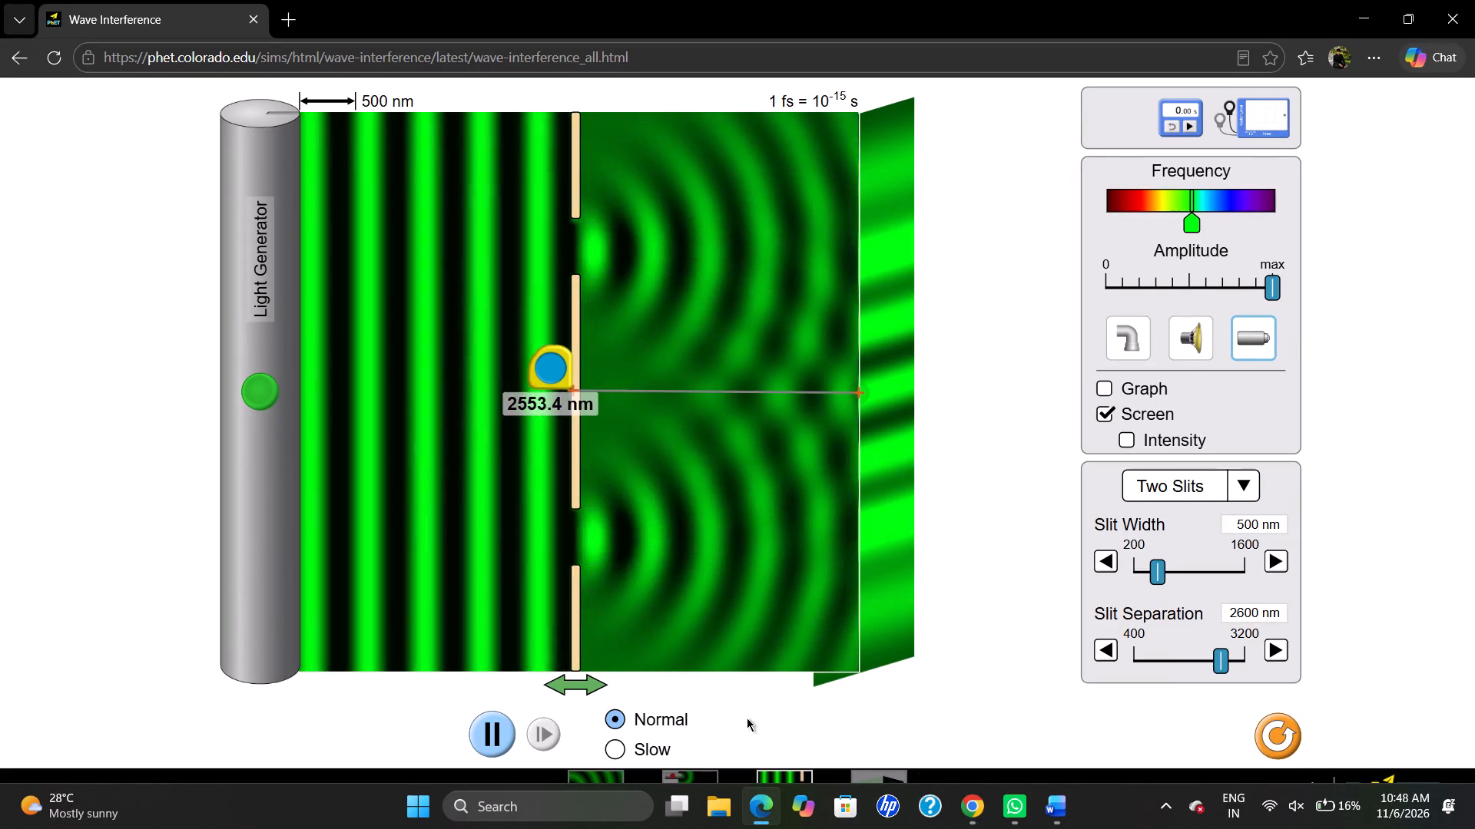
Shift the measuring tape slightly toward the screen so it starts at the screen-side face of the slit barrier, midway between the slits.
left_click_drag(549, 365, 559, 366)
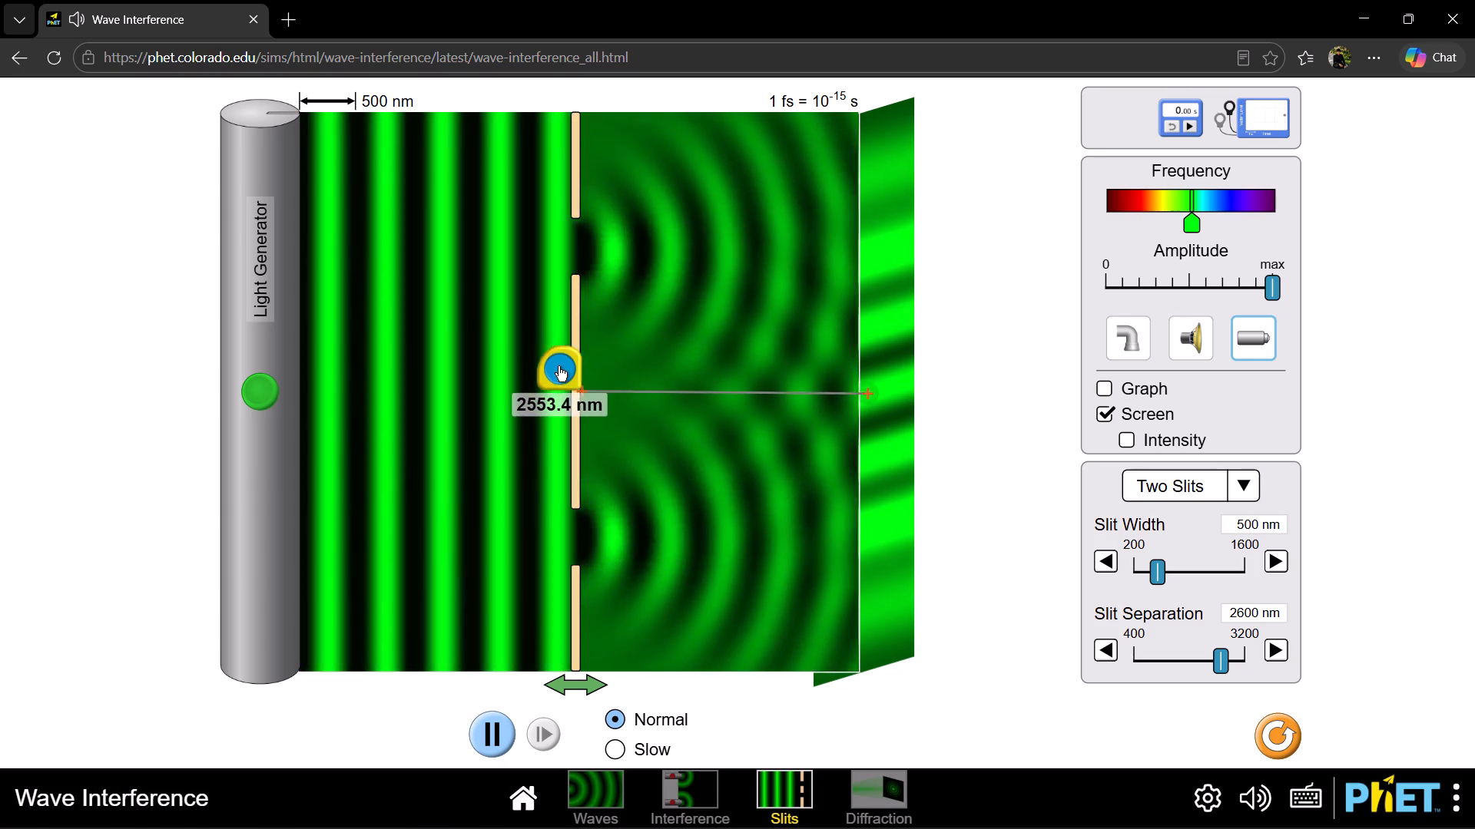
Move the measuring tape onto the screen's edge and measure vertically from just above the central bright fringe to the second bright fringe above it.
left_click_drag(559, 366, 847, 375)
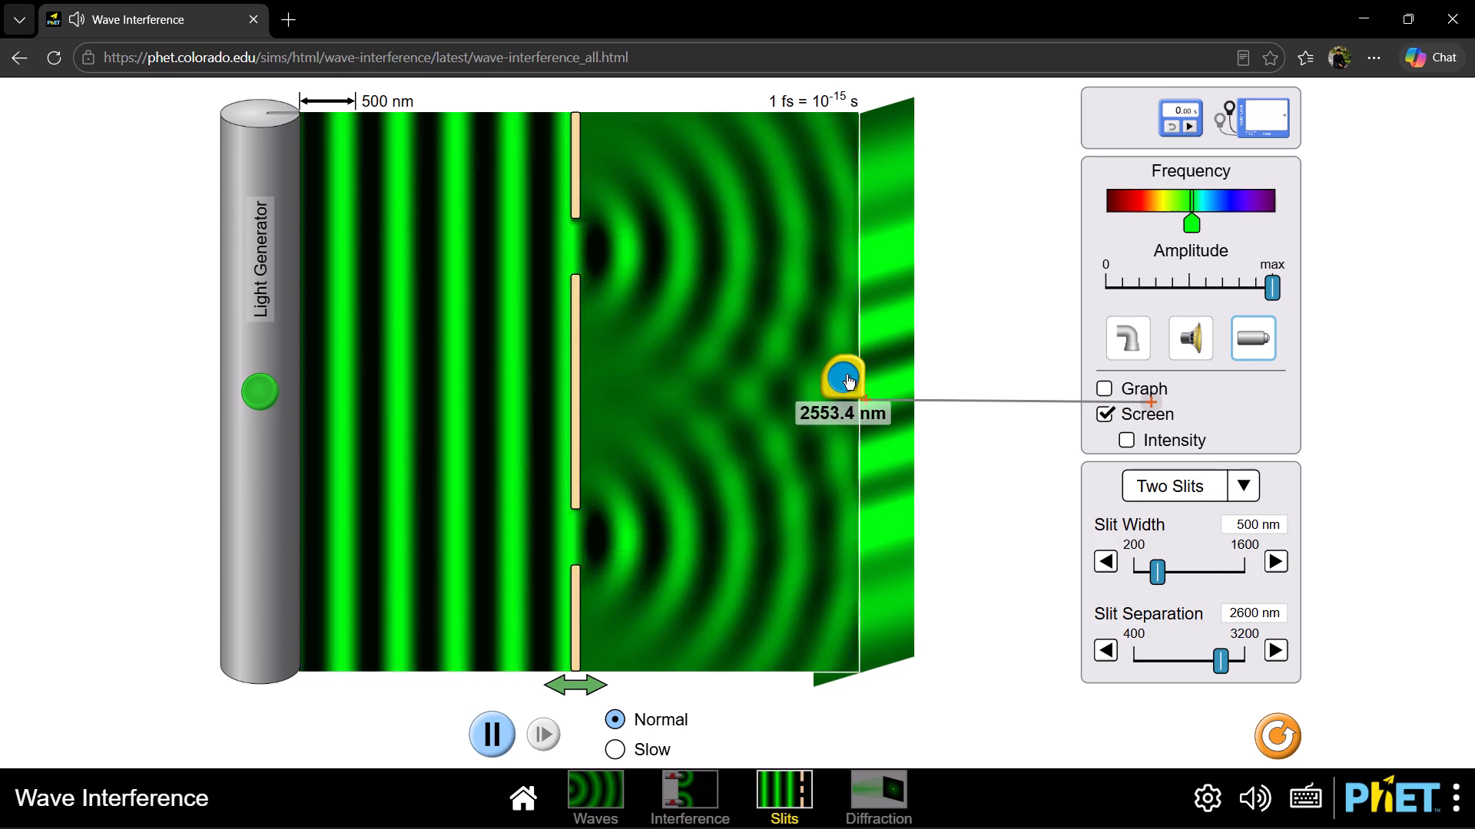
left_click_drag(847, 375, 849, 375)
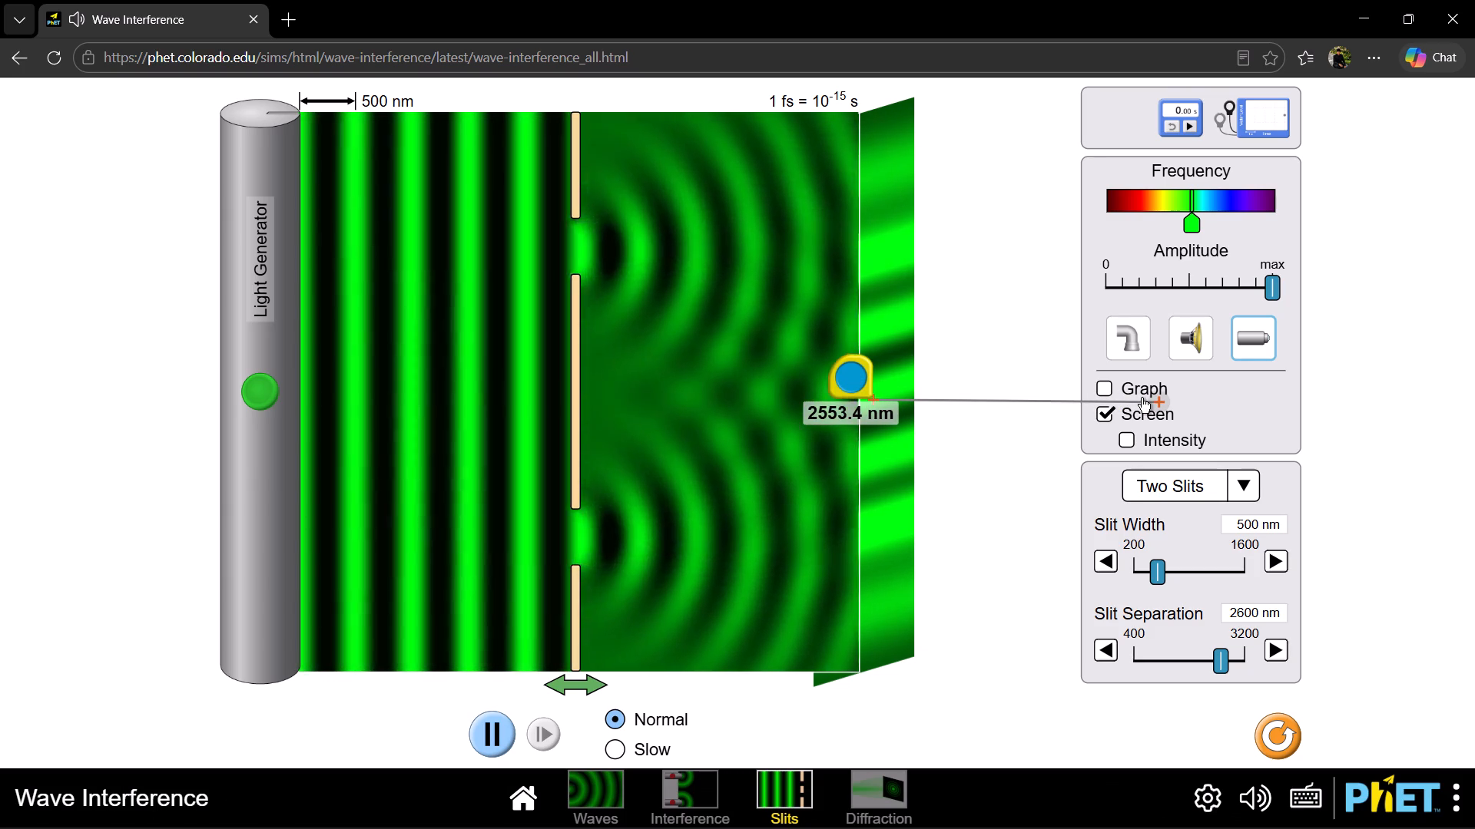
left_click_drag(1161, 401, 909, 312)
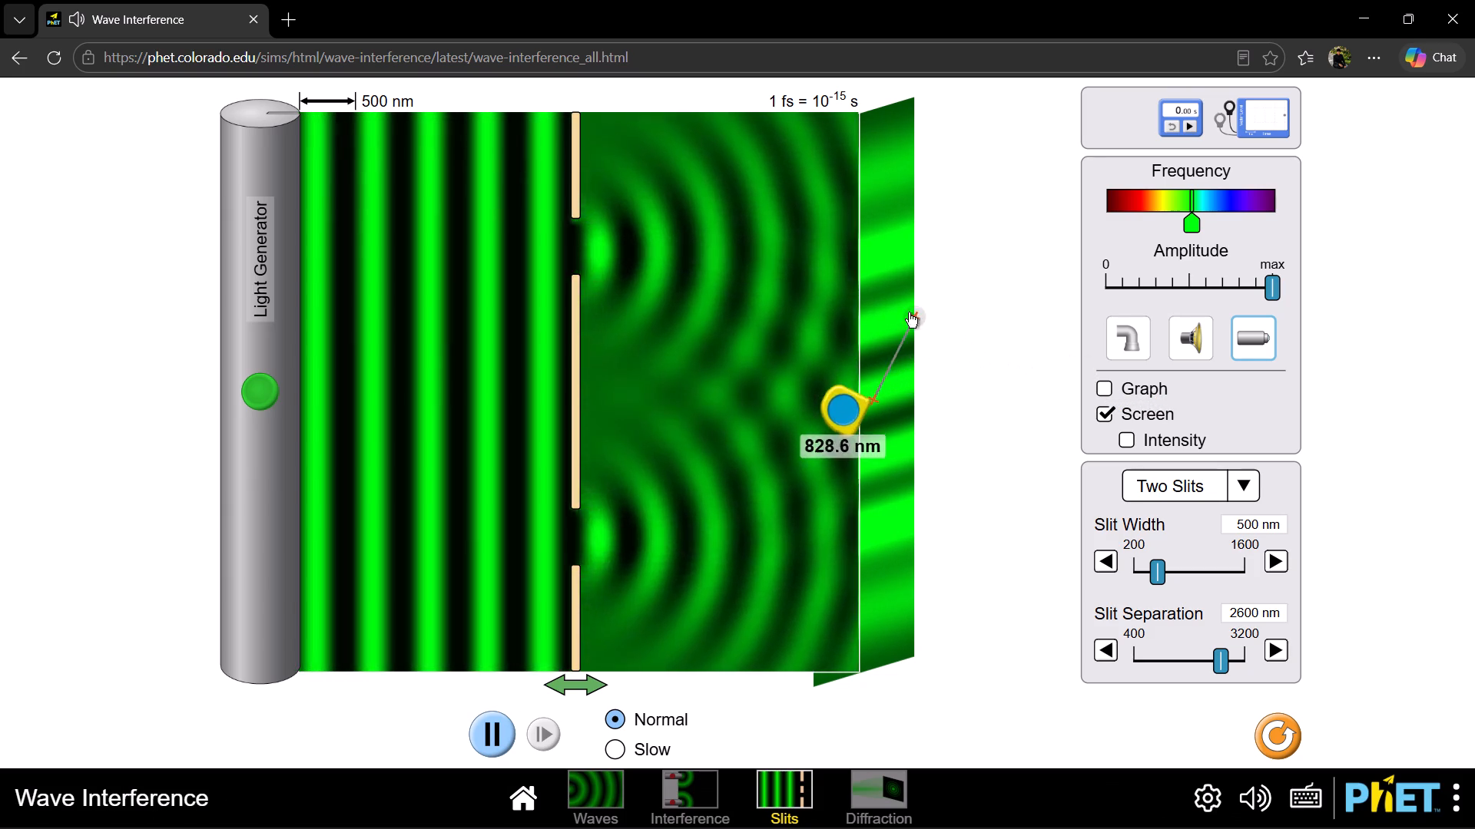
left_click_drag(909, 312, 883, 301)
left_click_drag(863, 410, 863, 410)
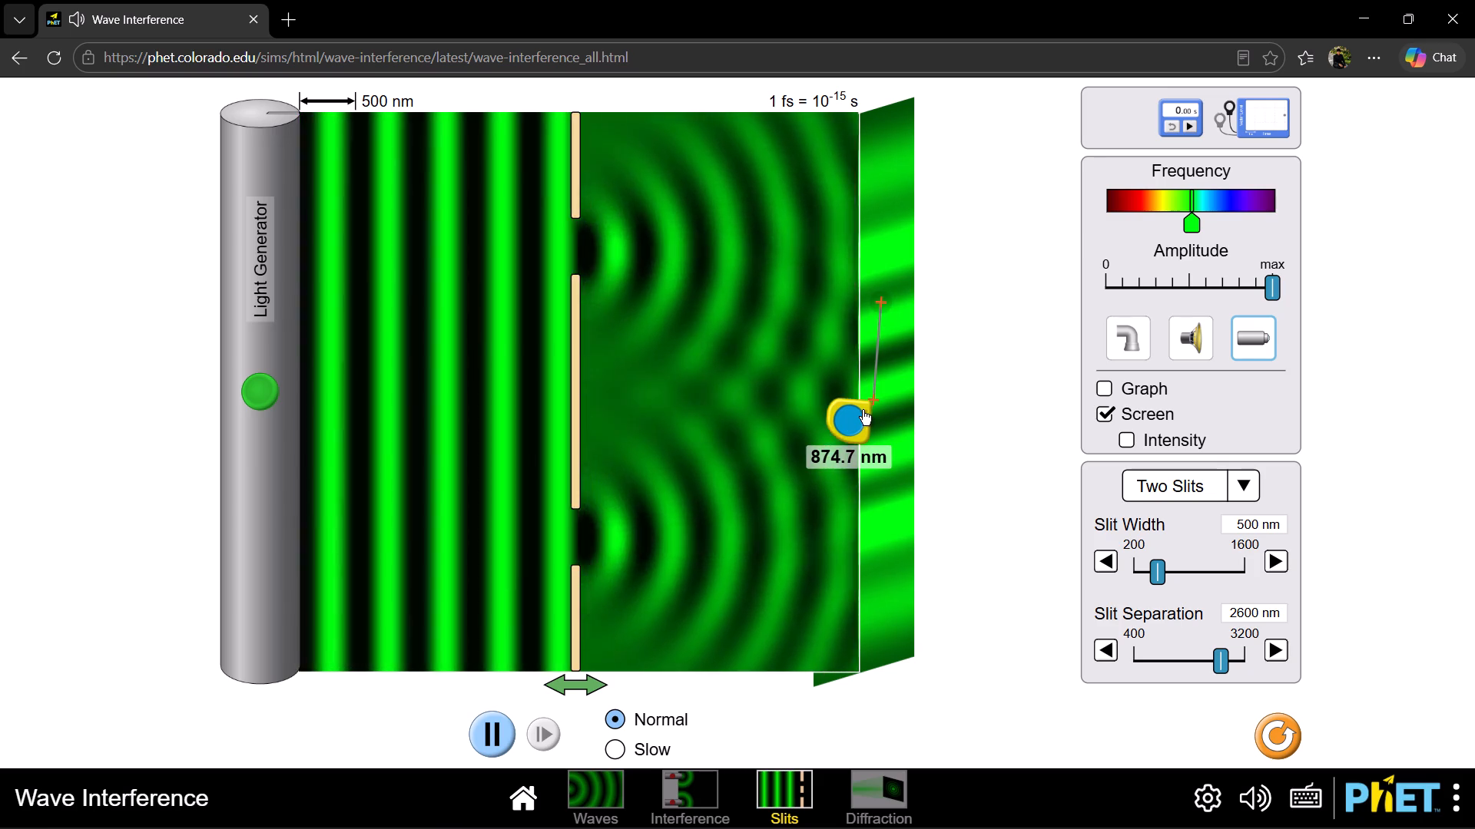
left_click_drag(863, 410, 850, 376)
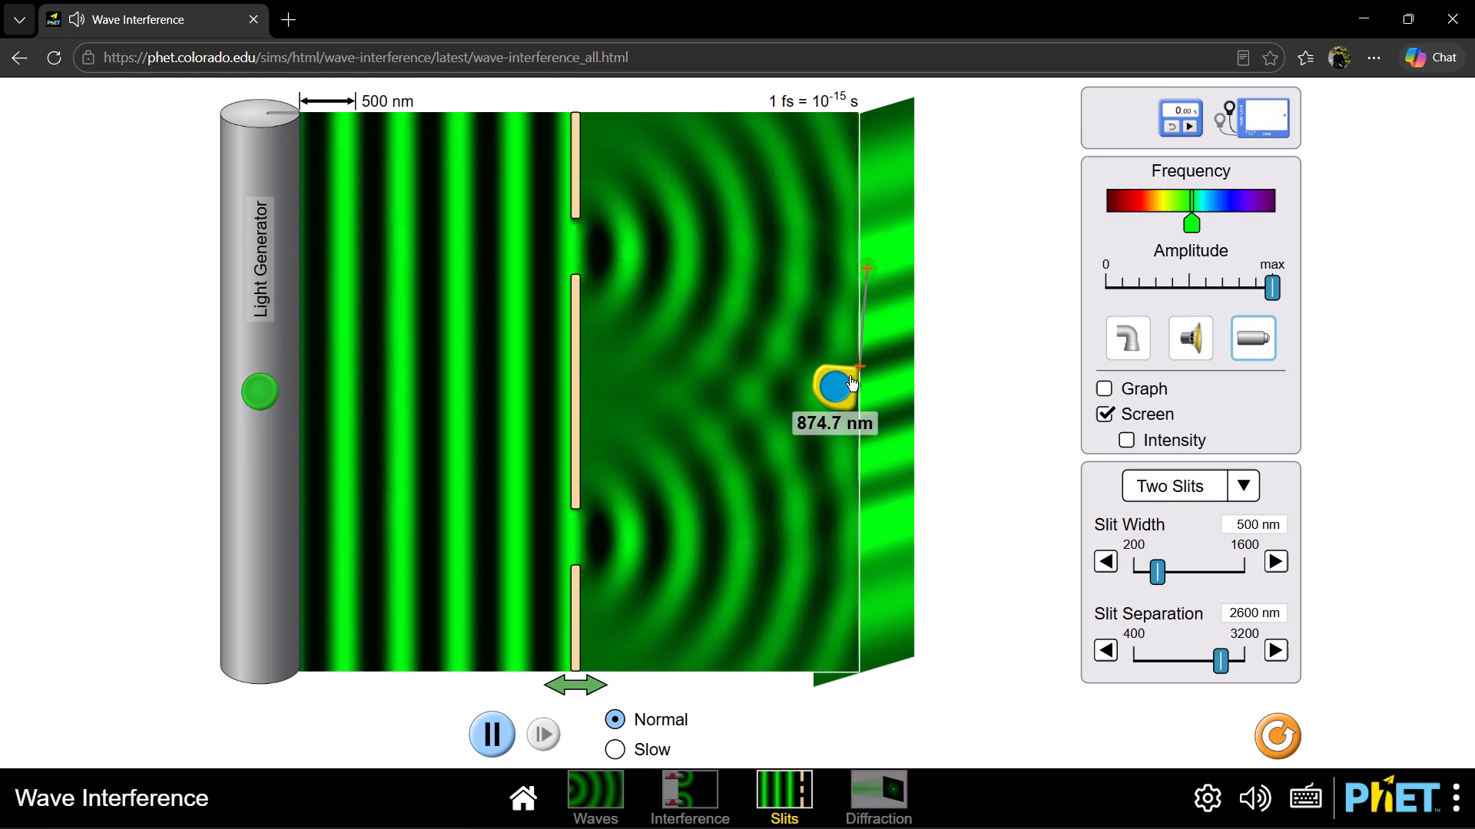
left_click_drag(850, 376, 850, 373)
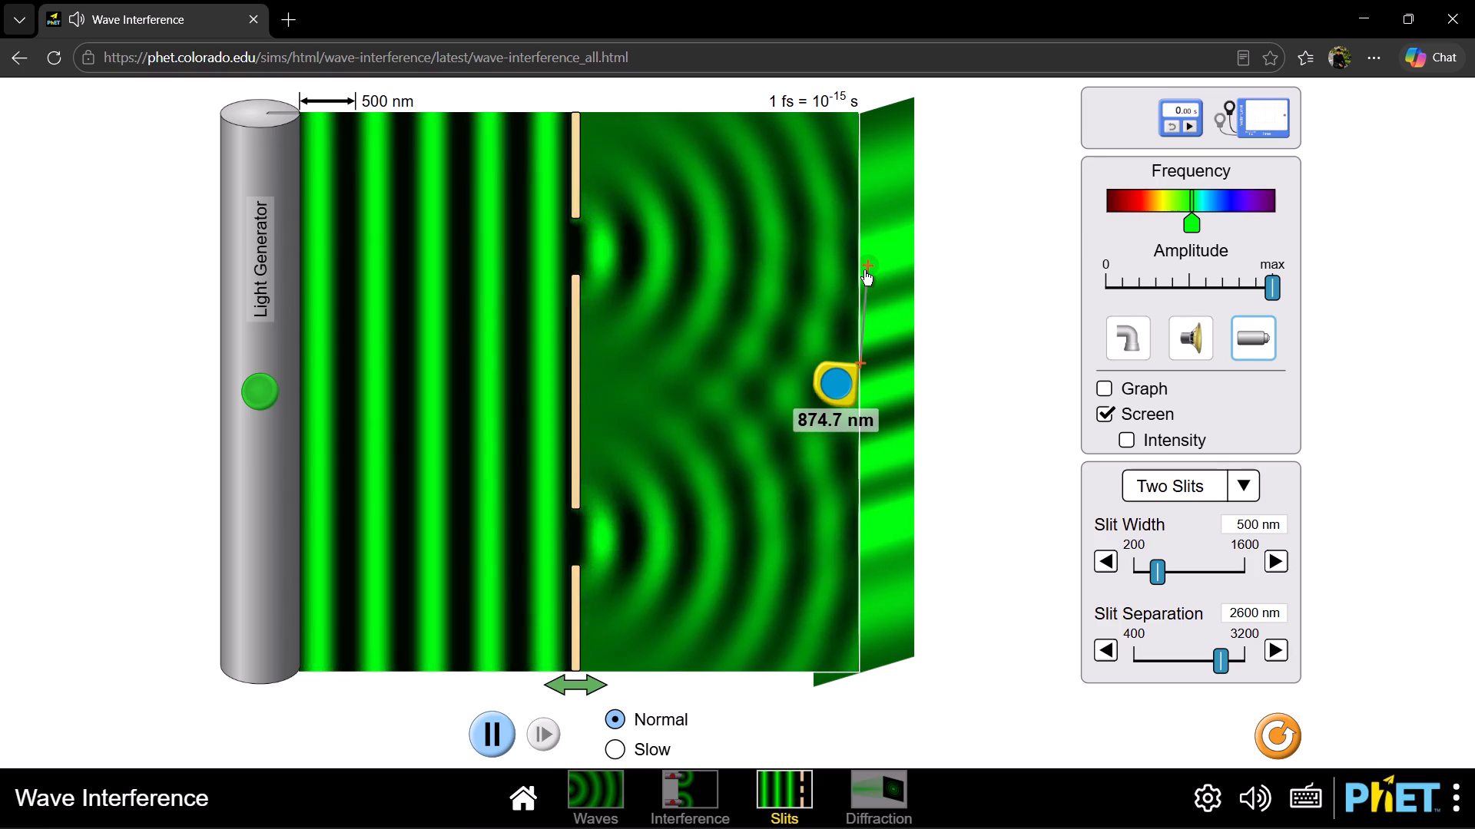
left_click_drag(864, 270, 855, 269)
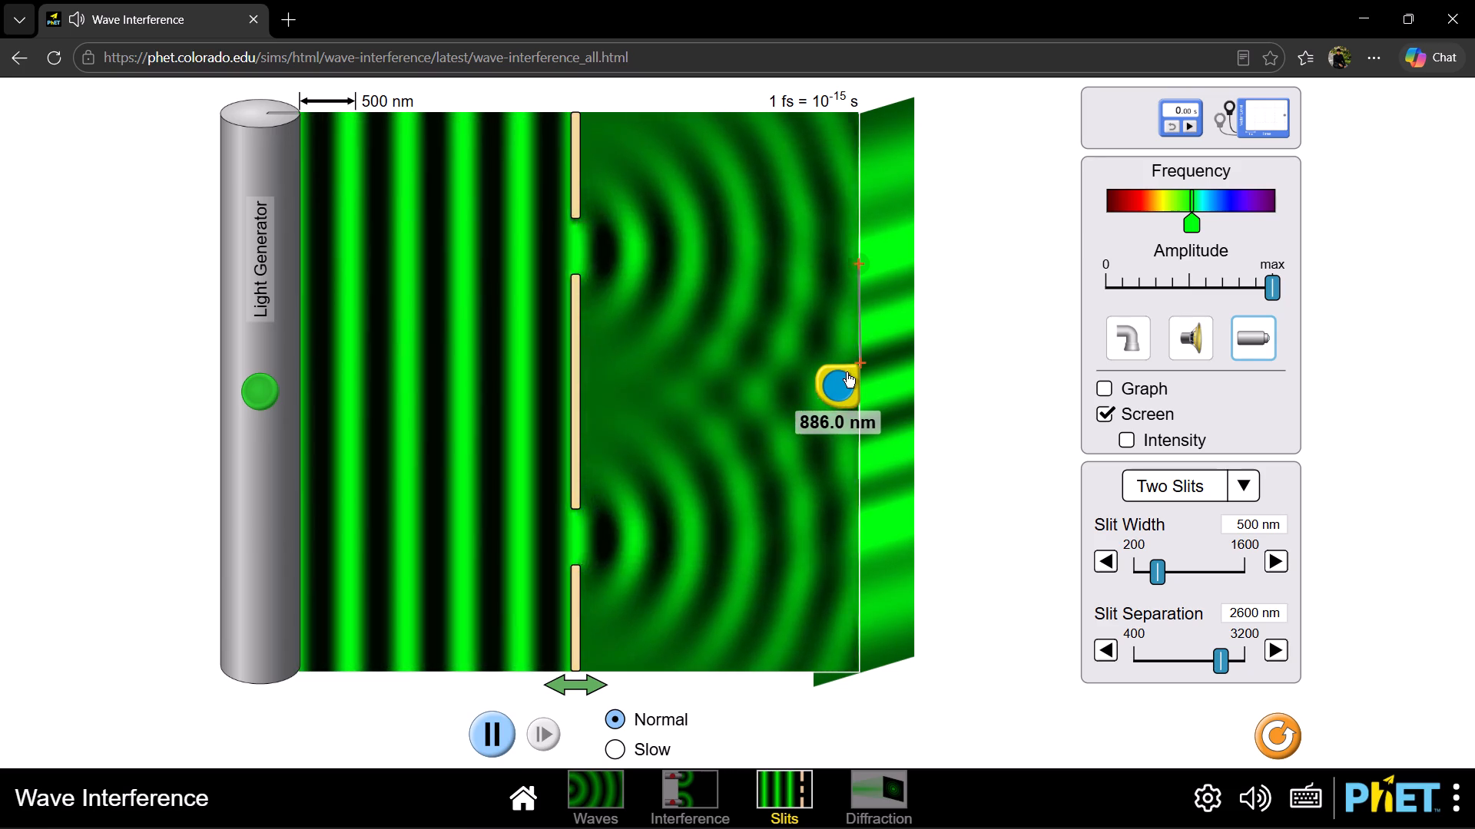
left_click(844, 371)
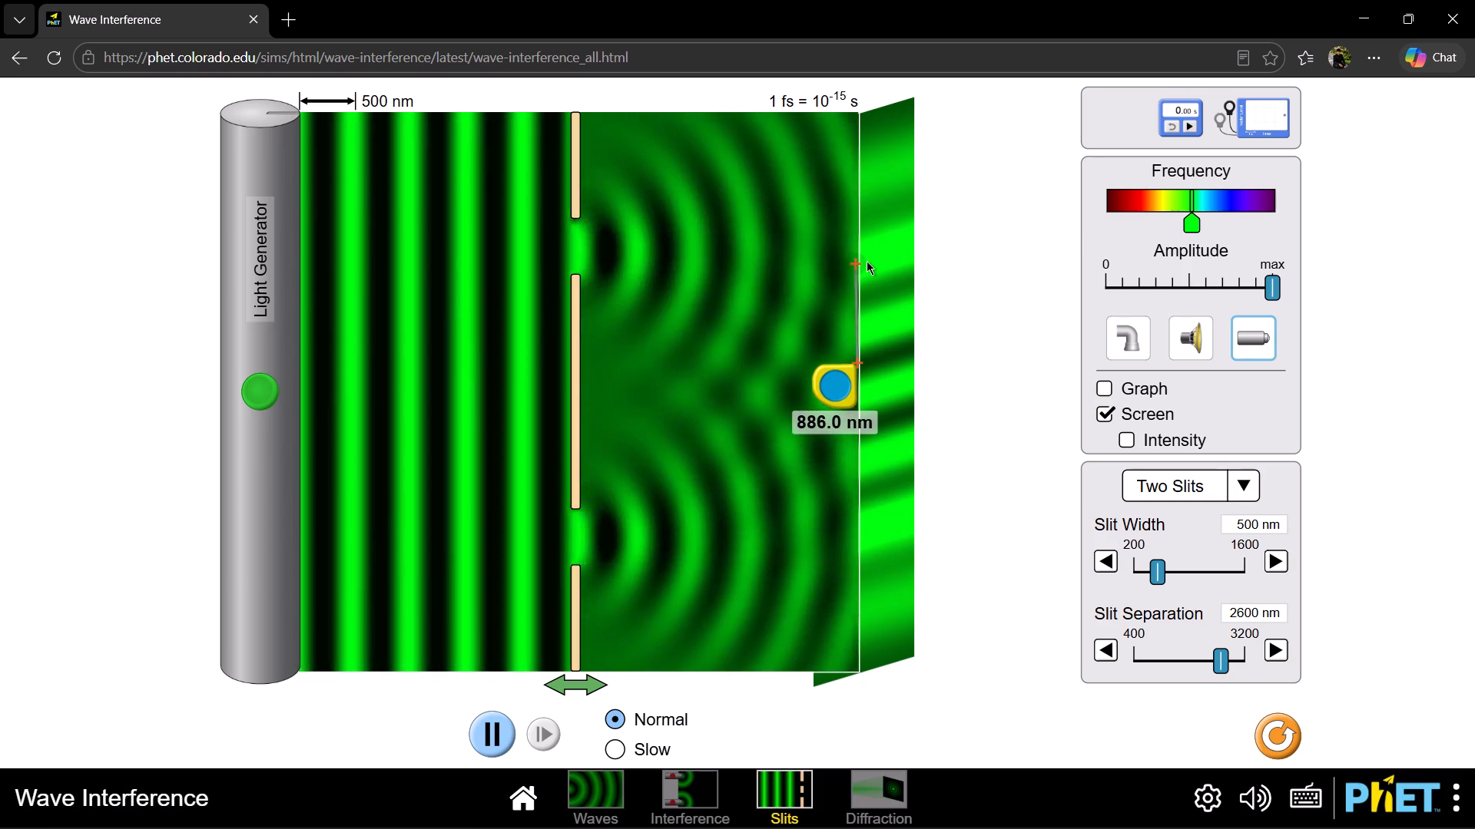
left_click(857, 263)
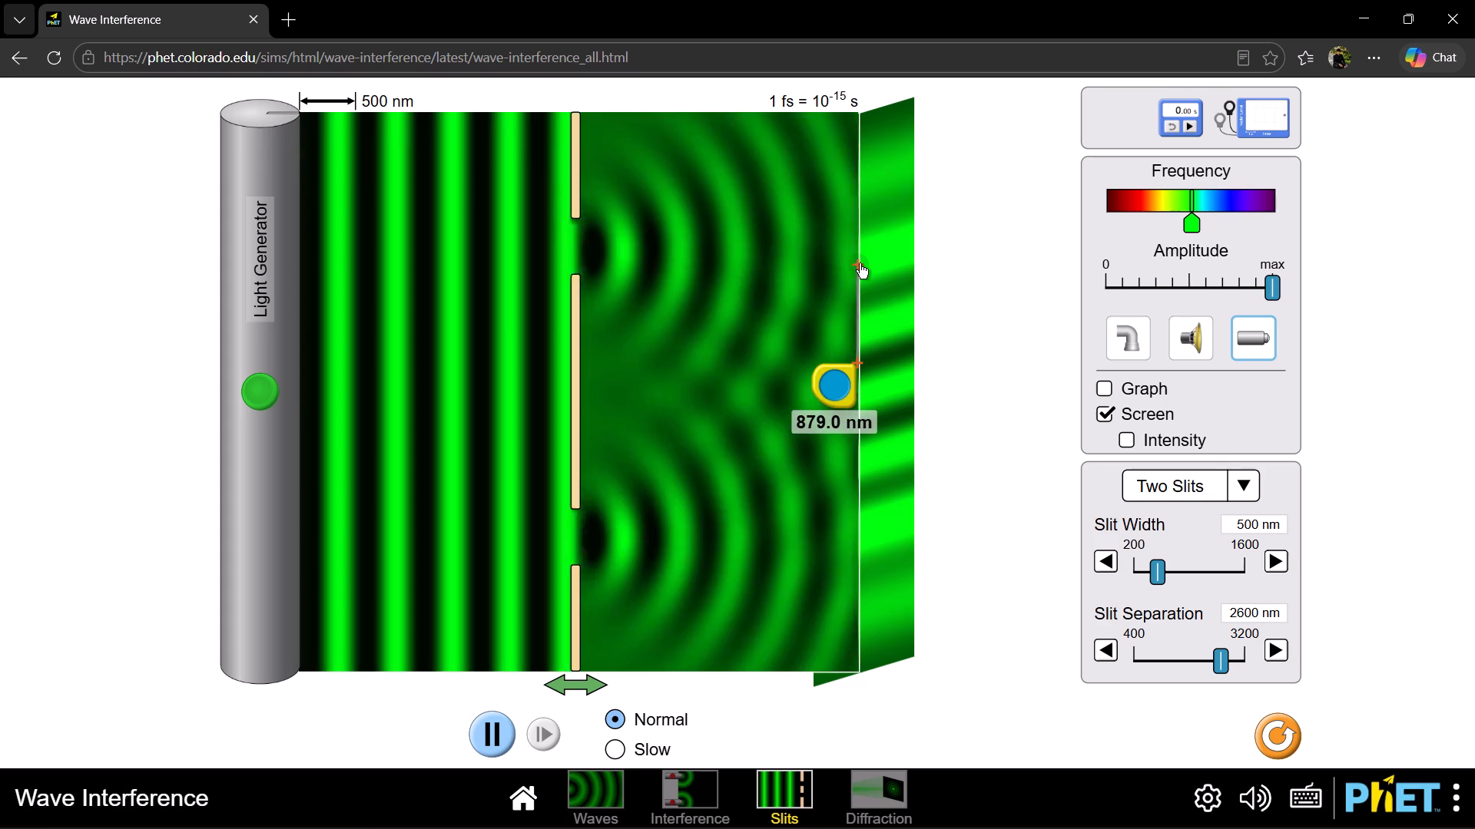
Shorten the tape measurement along the screen's edge so it reaches only the first bright fringe above its starting point.
left_click_drag(860, 263, 860, 313)
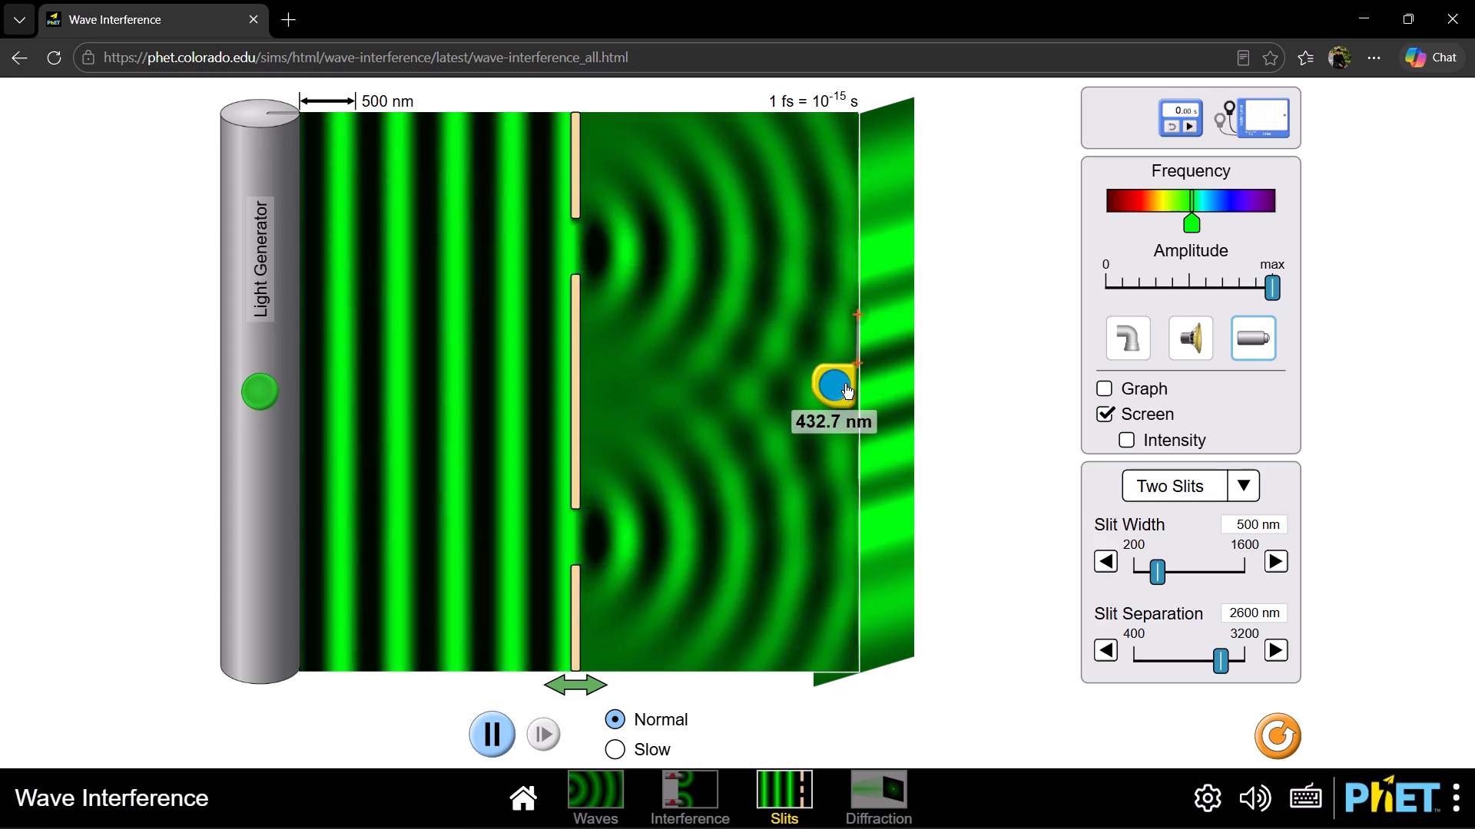
left_click(845, 384)
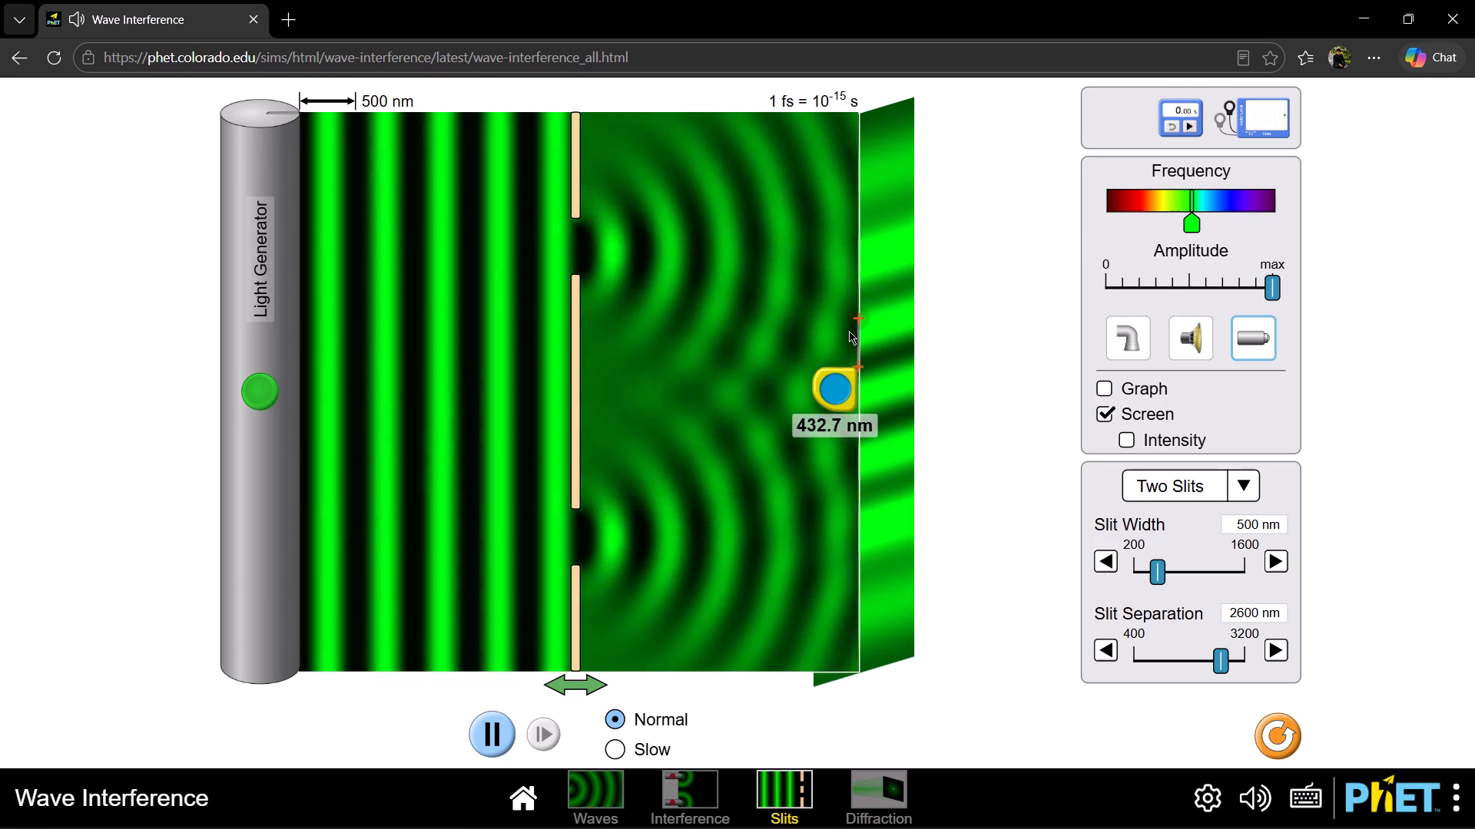
left_click(856, 323)
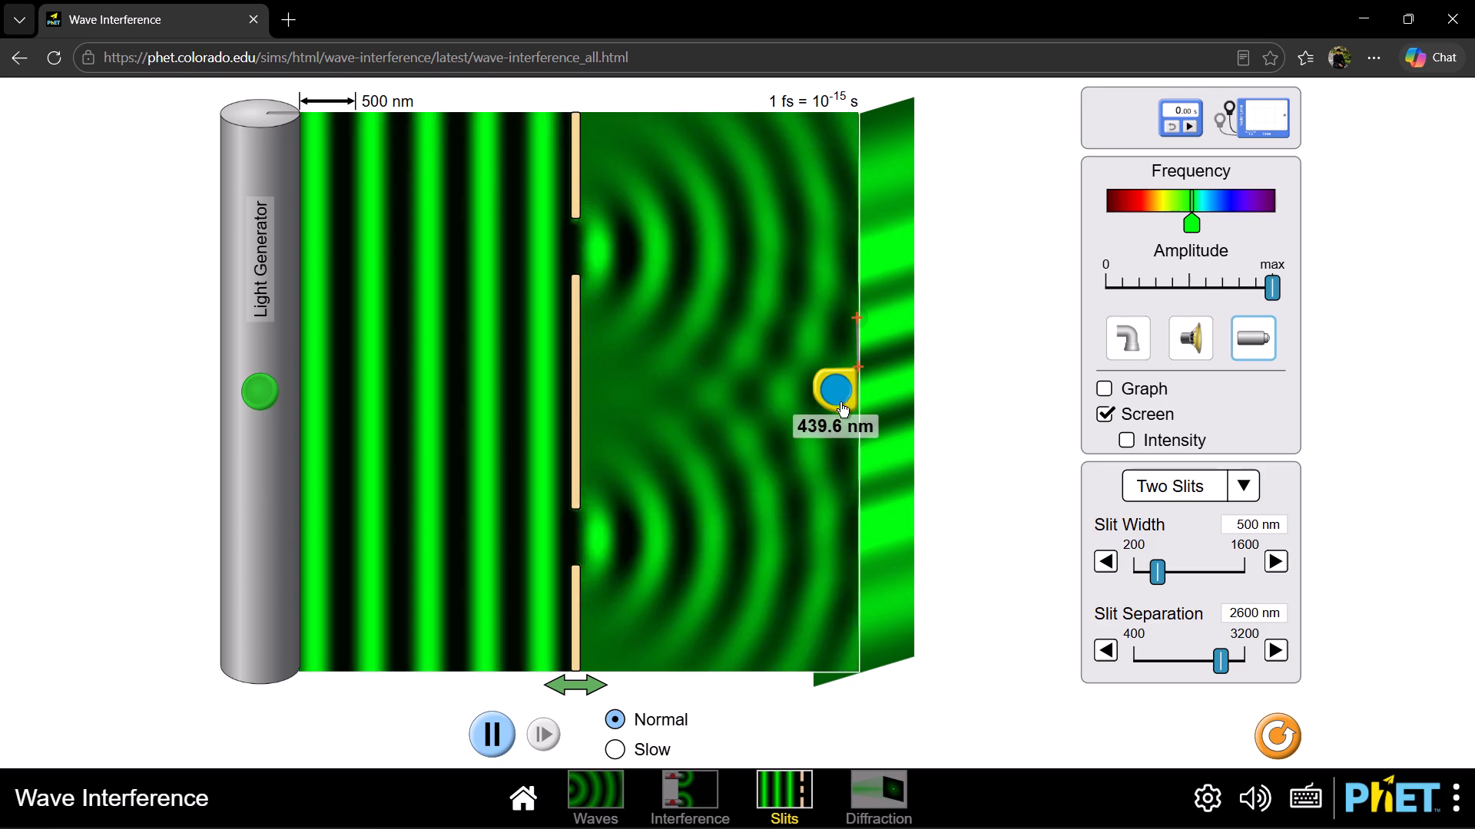
Measure the distance along the screen's edge from the central bright fringe to the first bright fringe above it.
left_click_drag(836, 399, 837, 403)
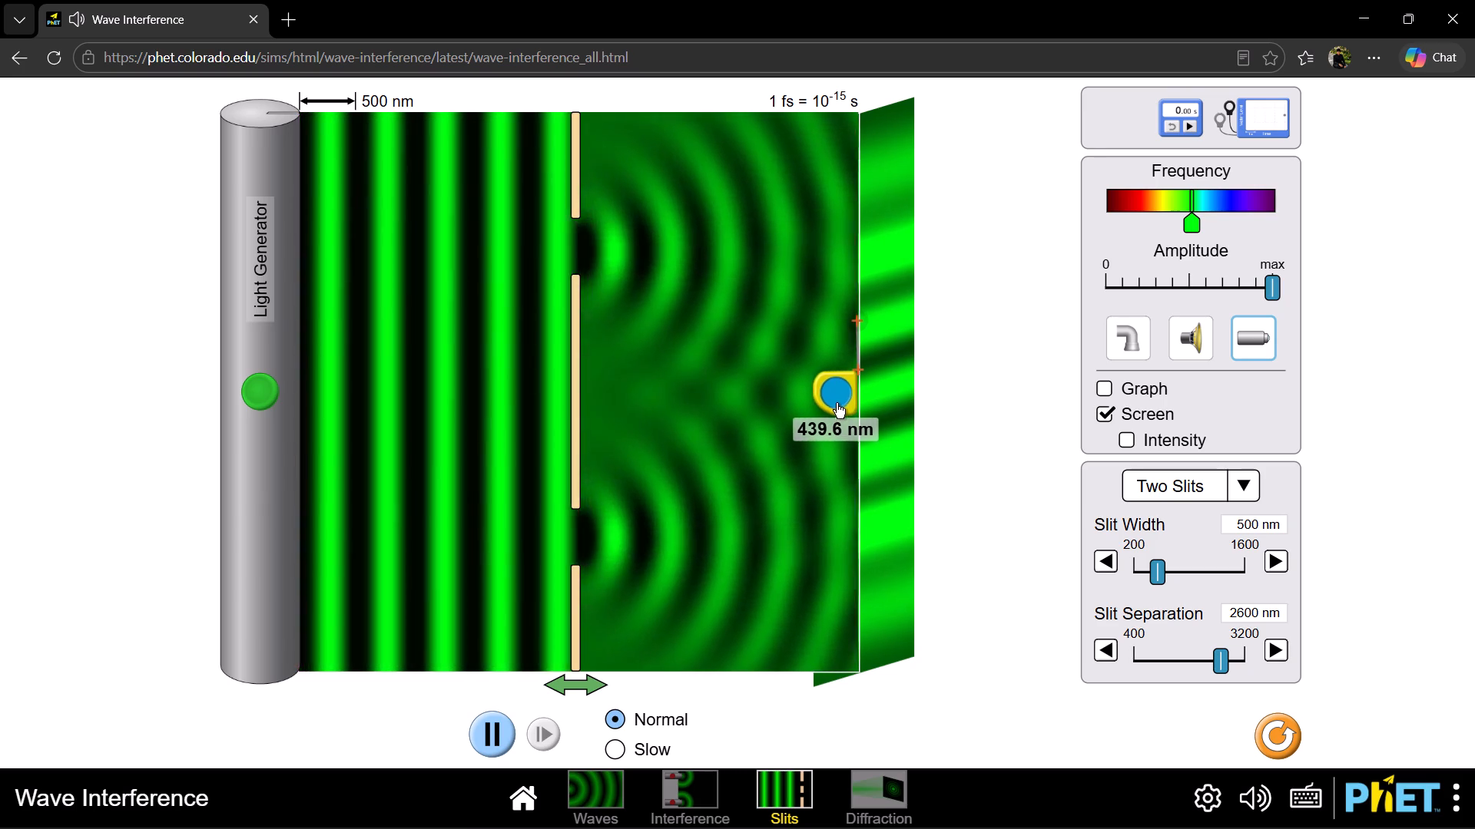
left_click_drag(837, 403, 837, 428)
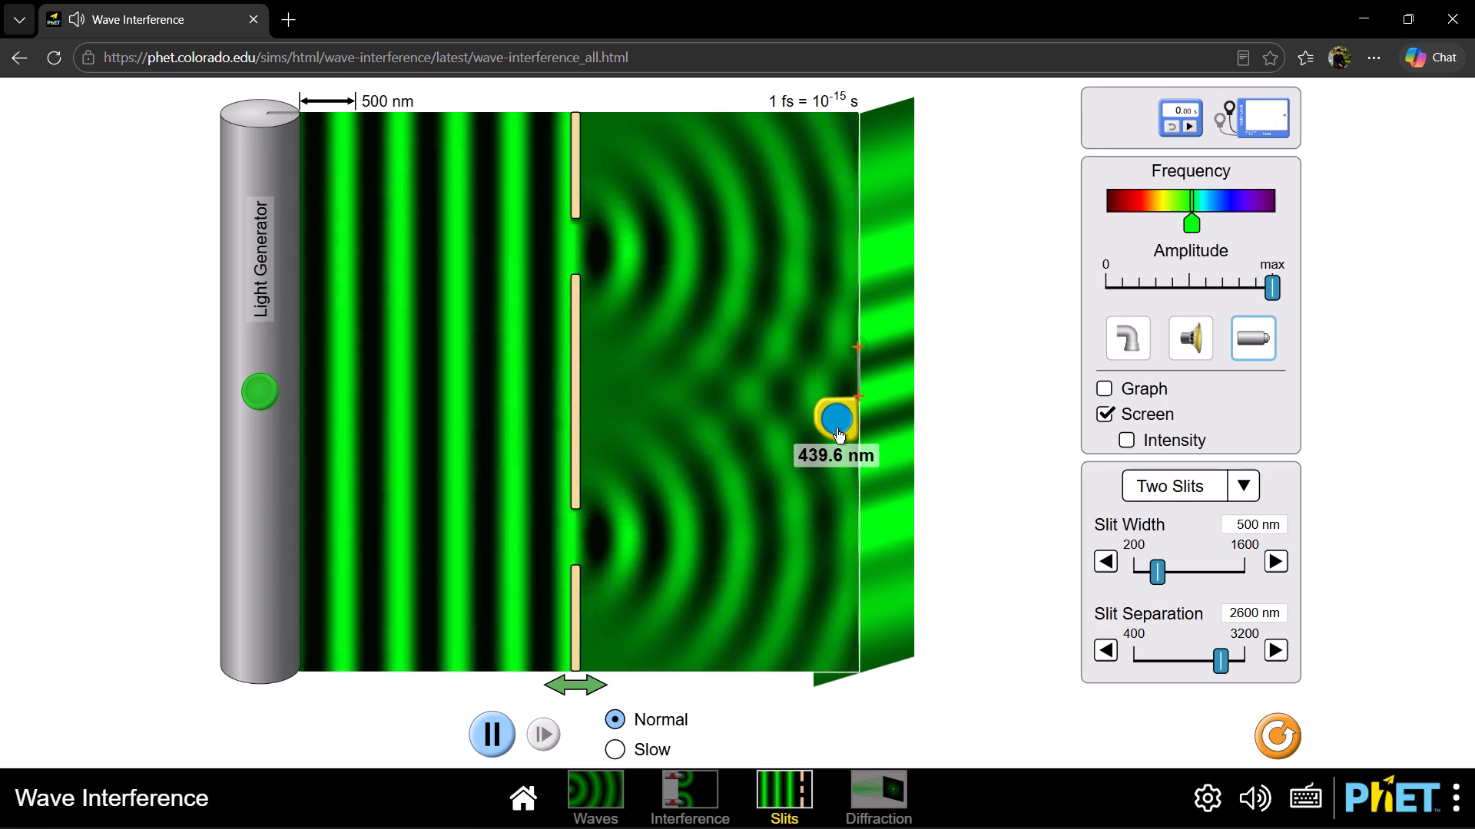
left_click_drag(858, 344, 858, 332)
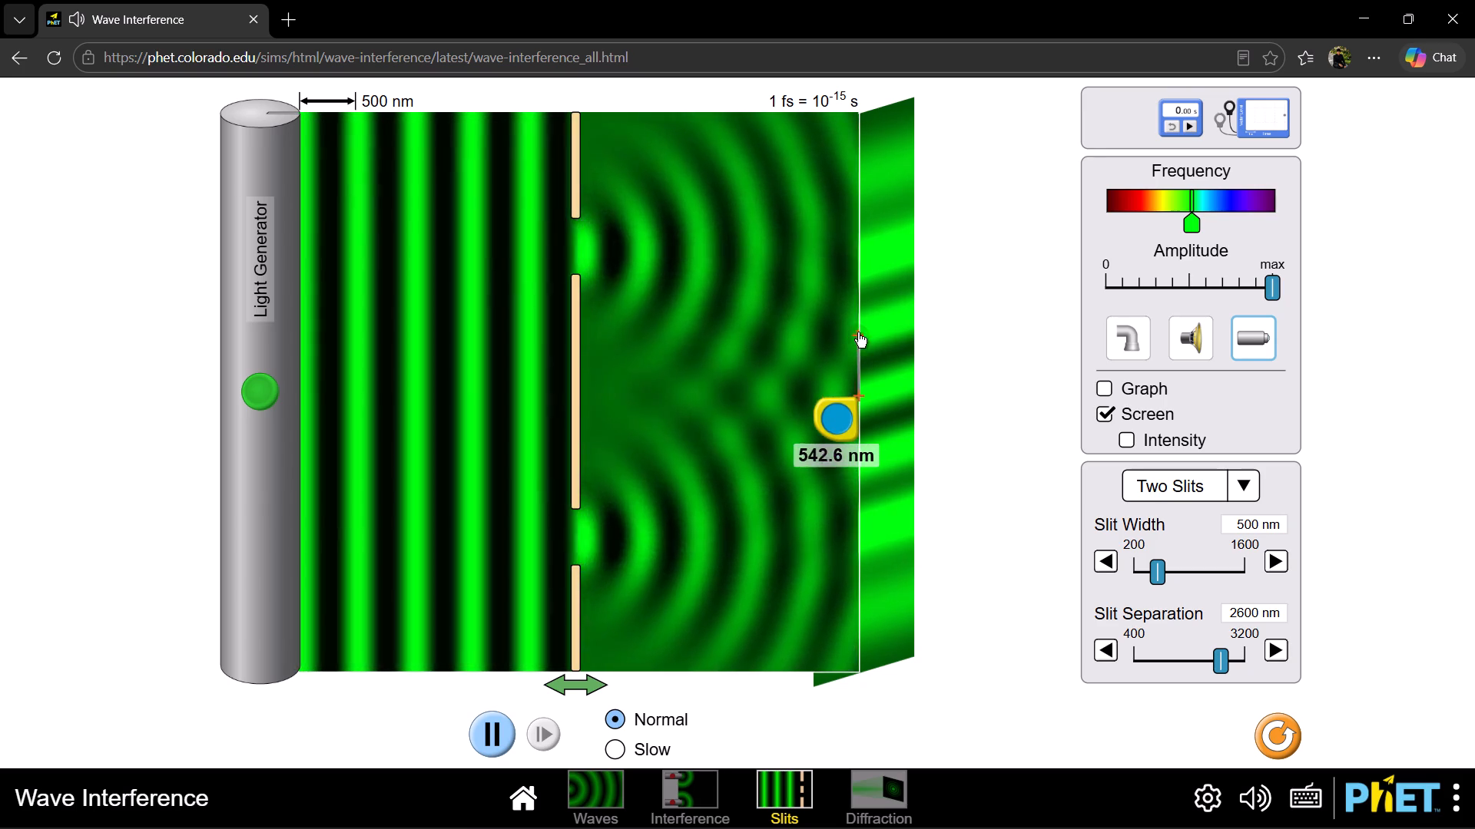
left_click_drag(858, 332, 857, 325)
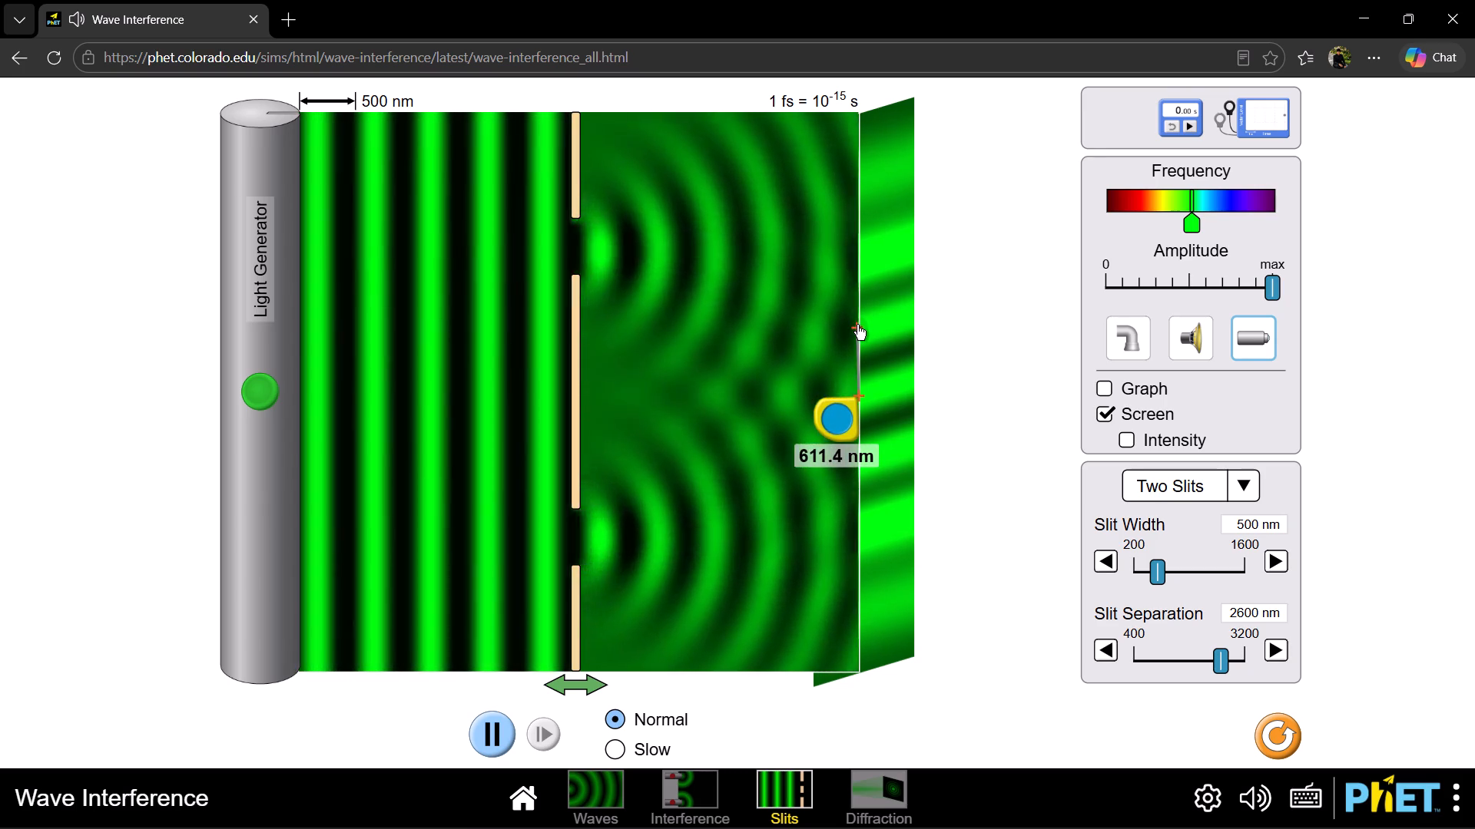
left_click_drag(857, 325, 854, 256)
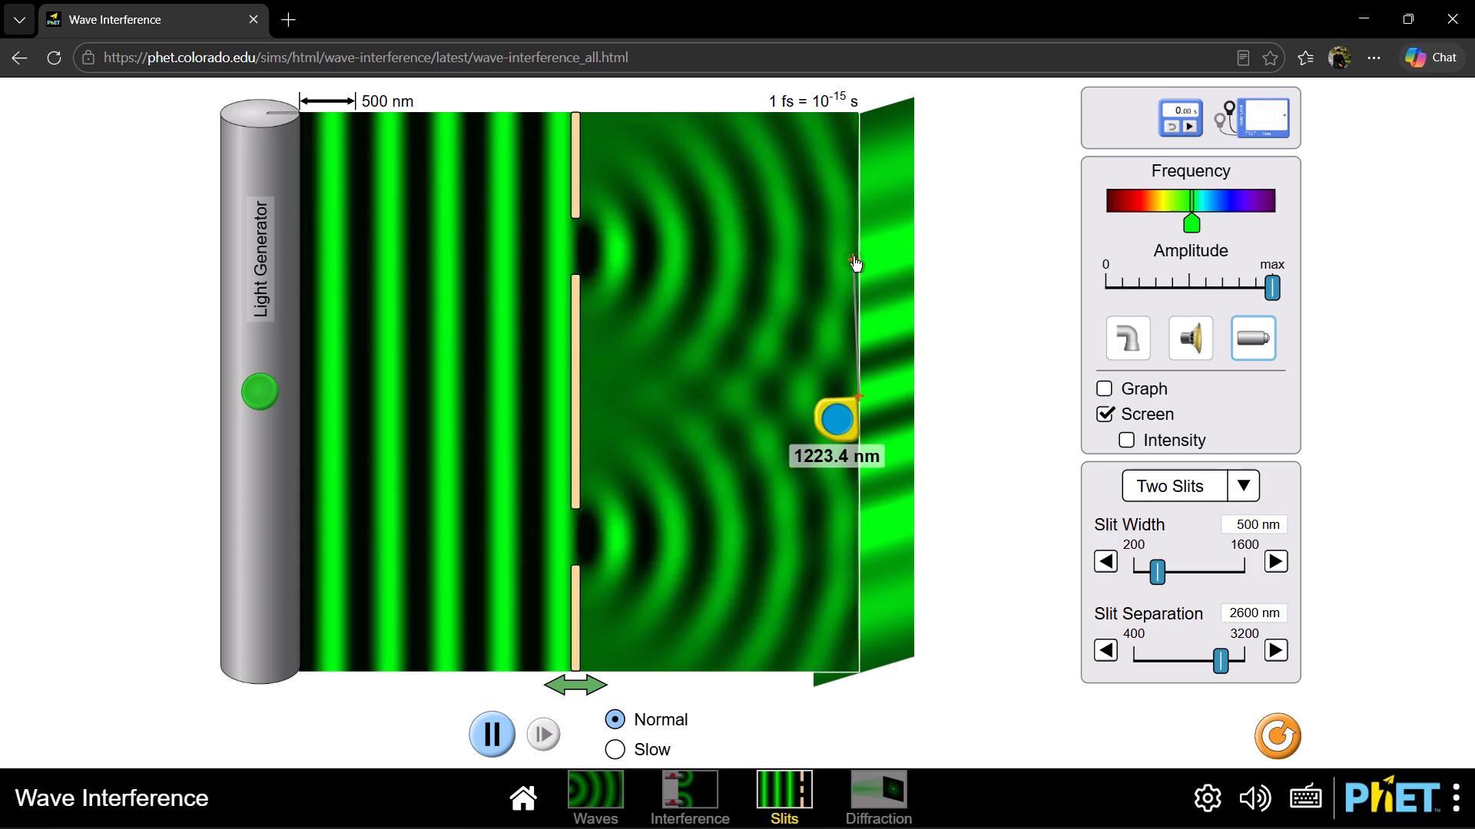
left_click_drag(854, 256, 859, 182)
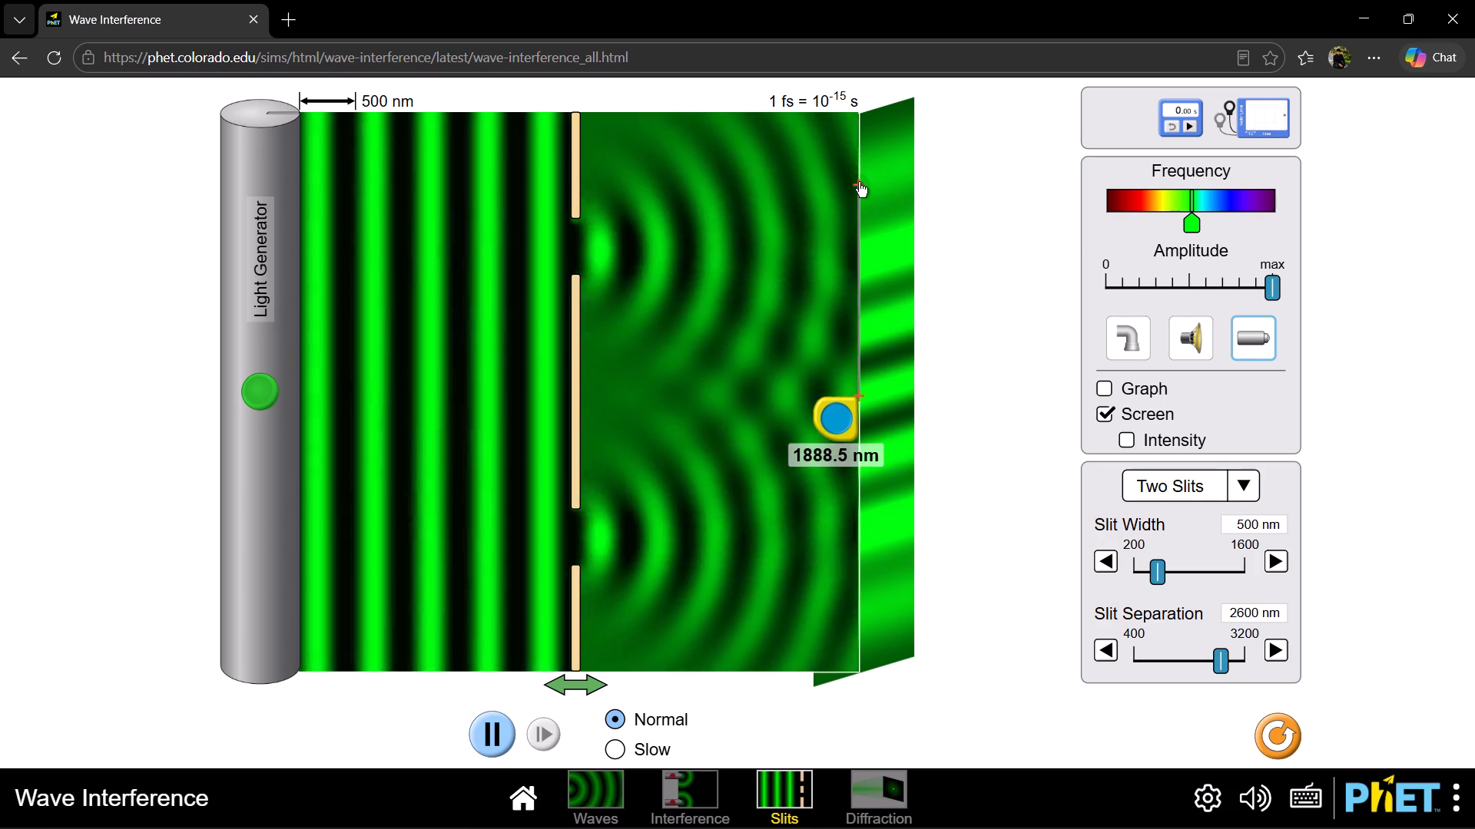
left_click_drag(859, 182, 862, 316)
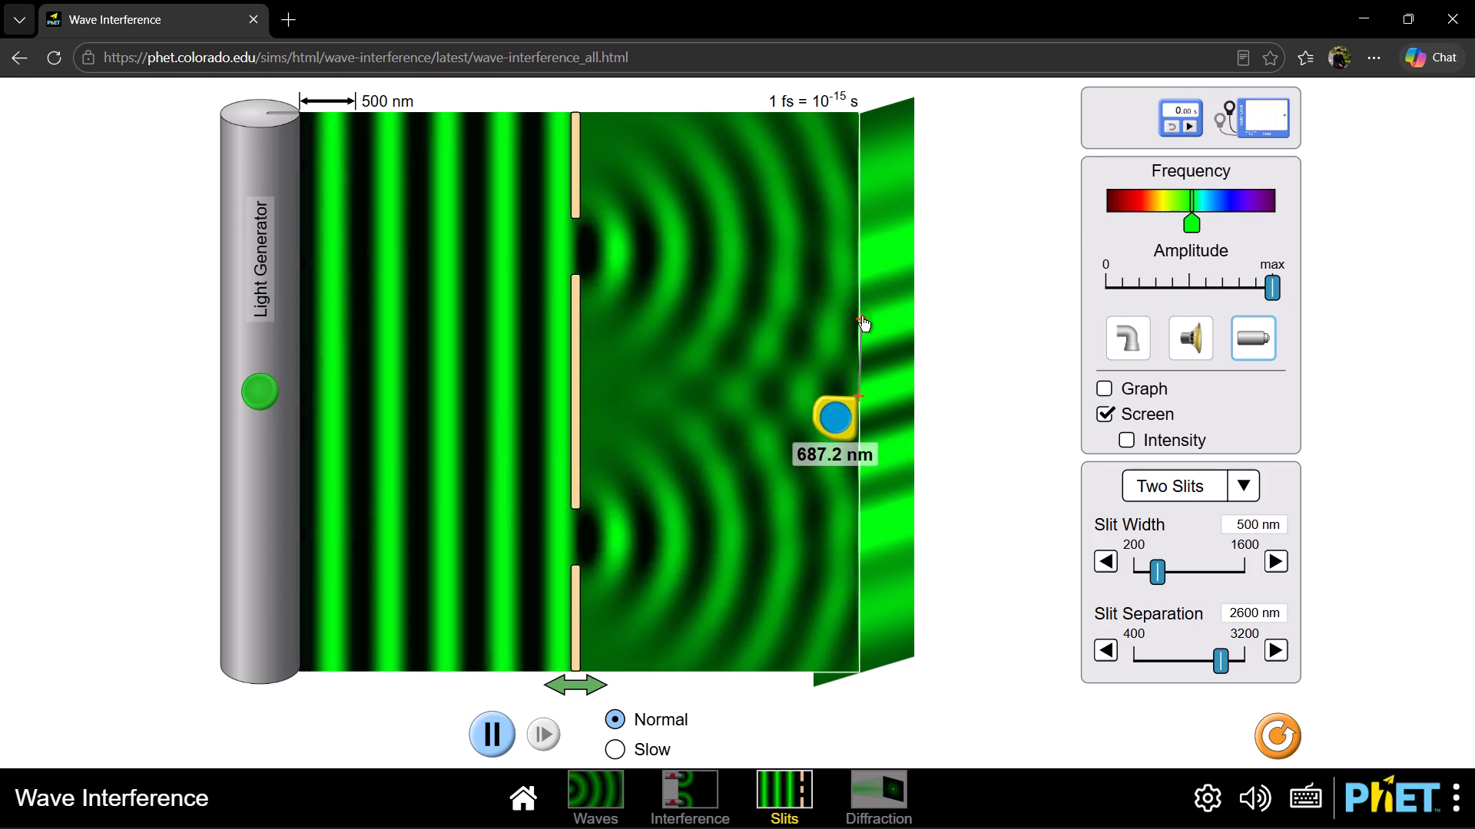
left_click_drag(862, 316, 859, 322)
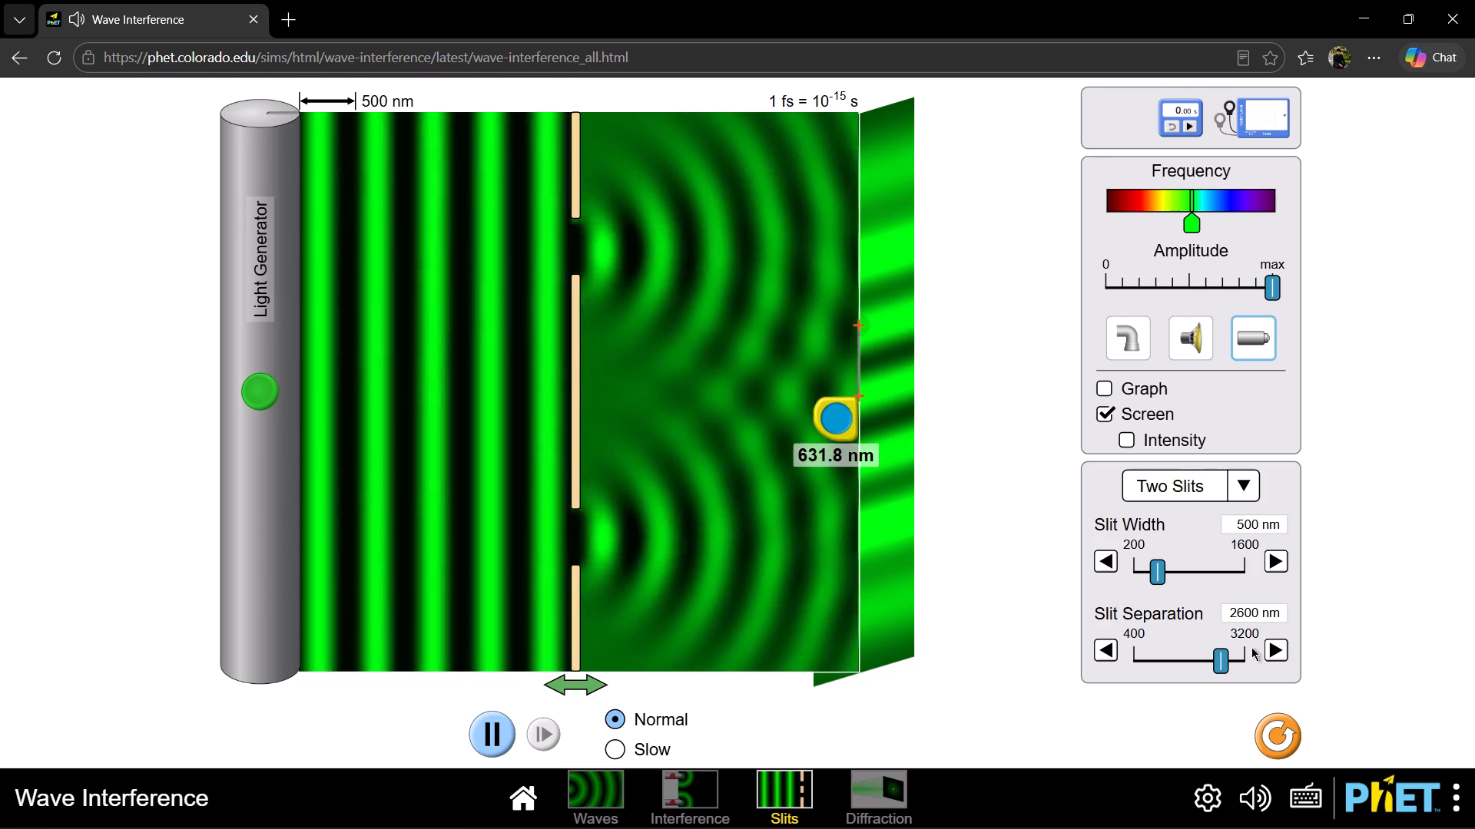
Increase the slit separation to 2660 nm.
left_click(1258, 609)
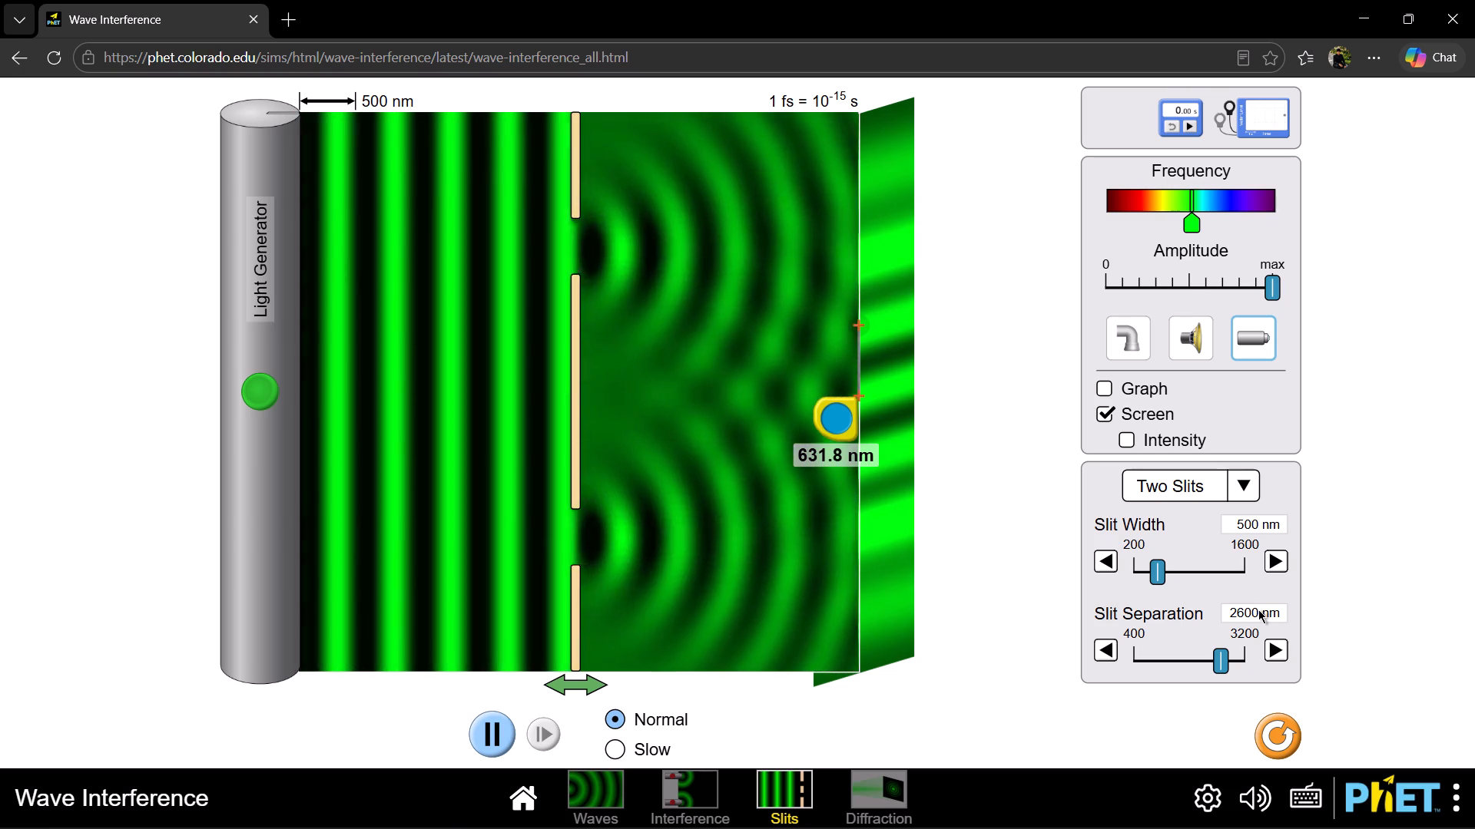
left_click(1222, 656)
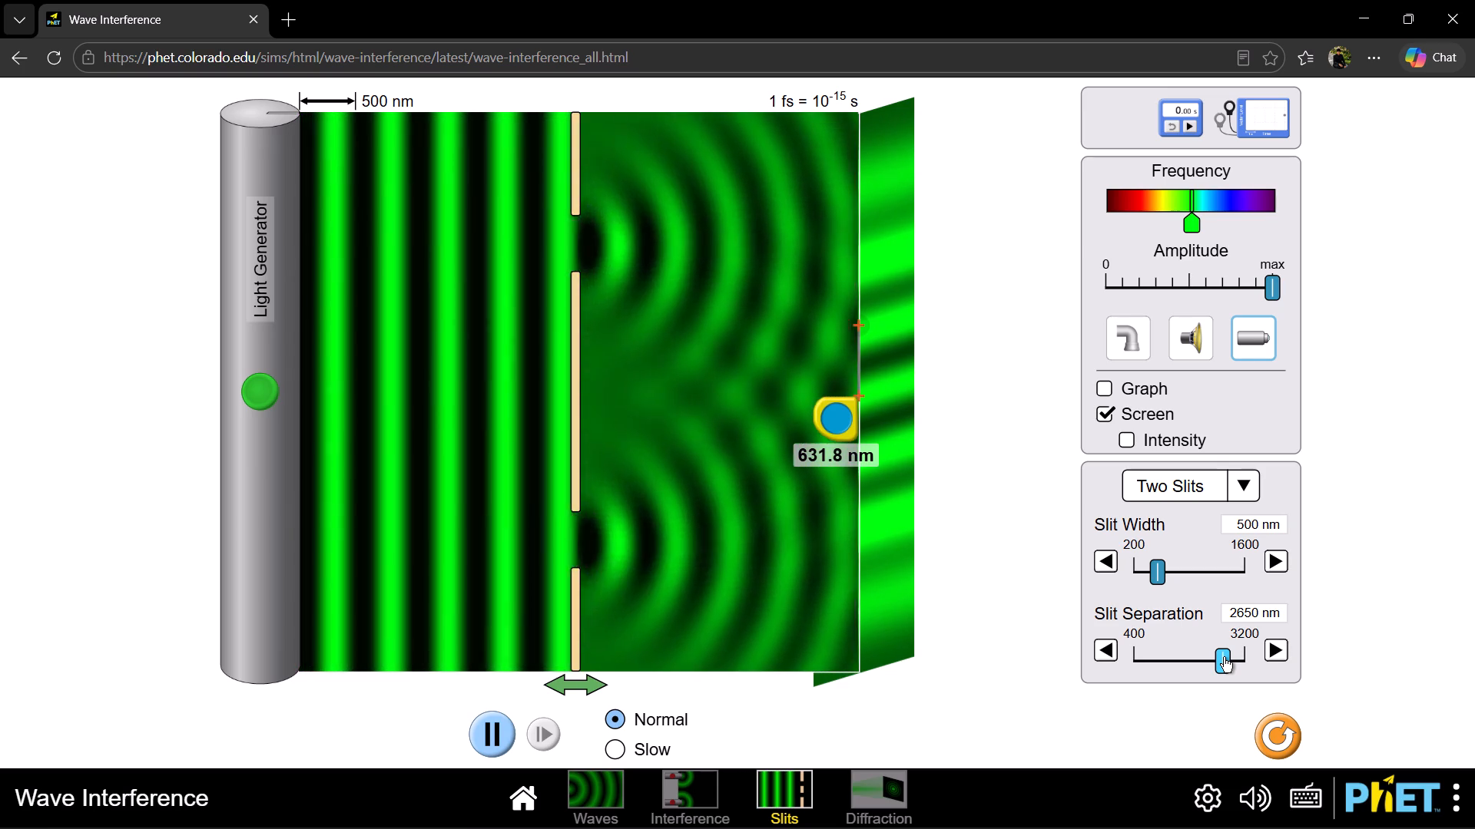
double_click(1269, 653)
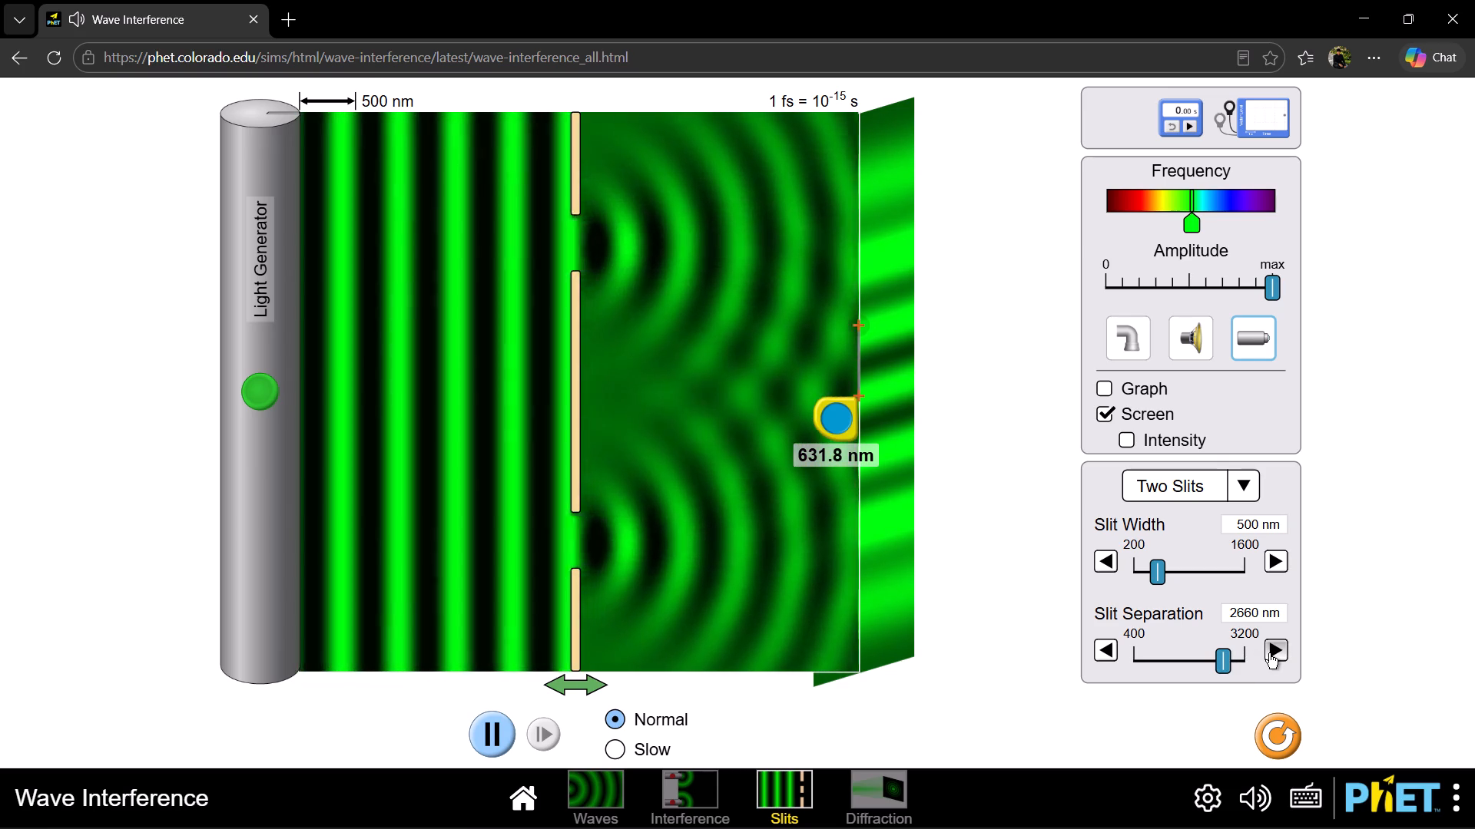
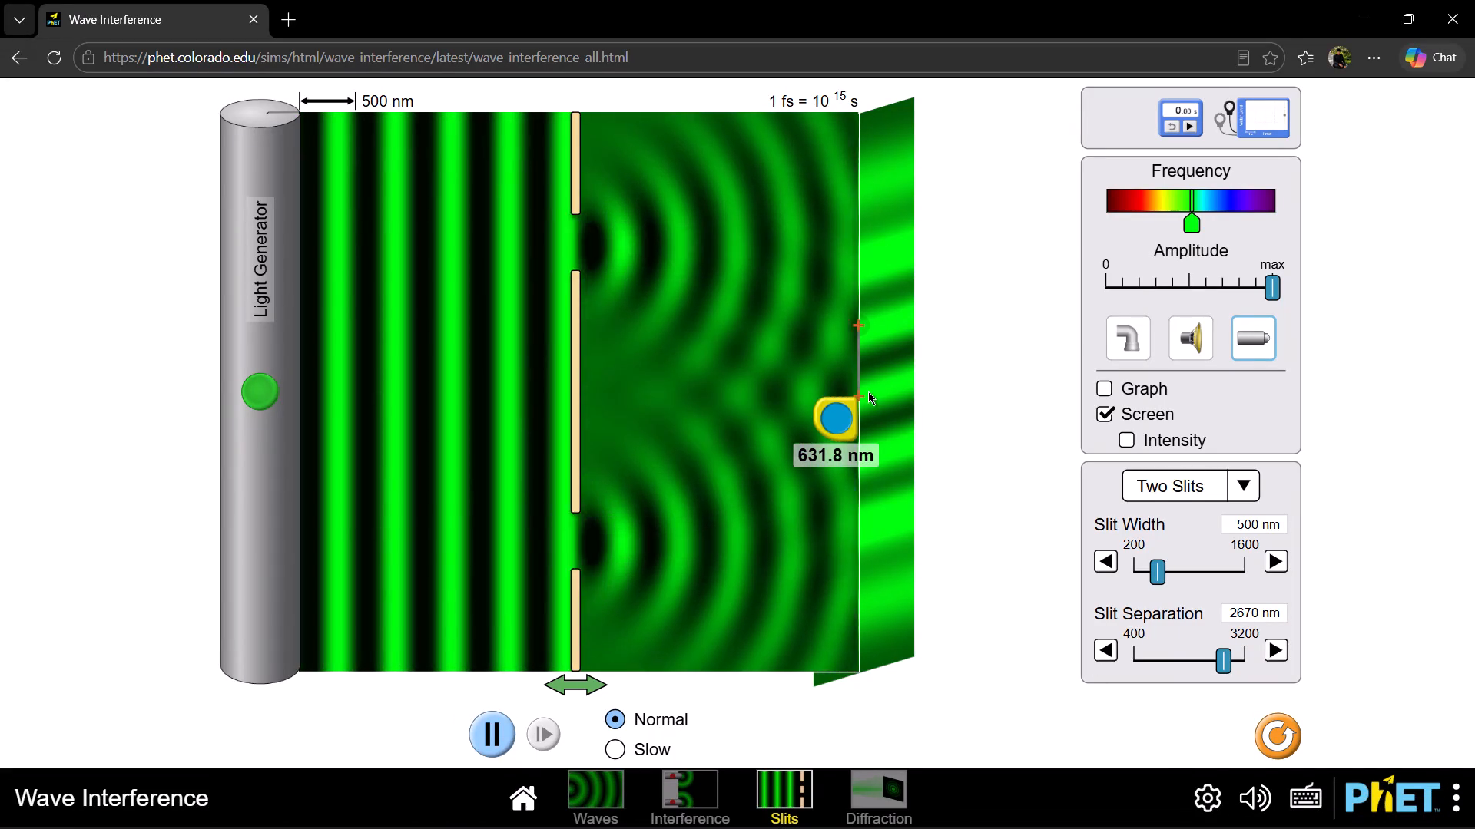
Shorten the tape measurement to the first bright fringe above the centre and enter 549 as its left-side distance in the Word table.
left_click_drag(856, 321, 856, 330)
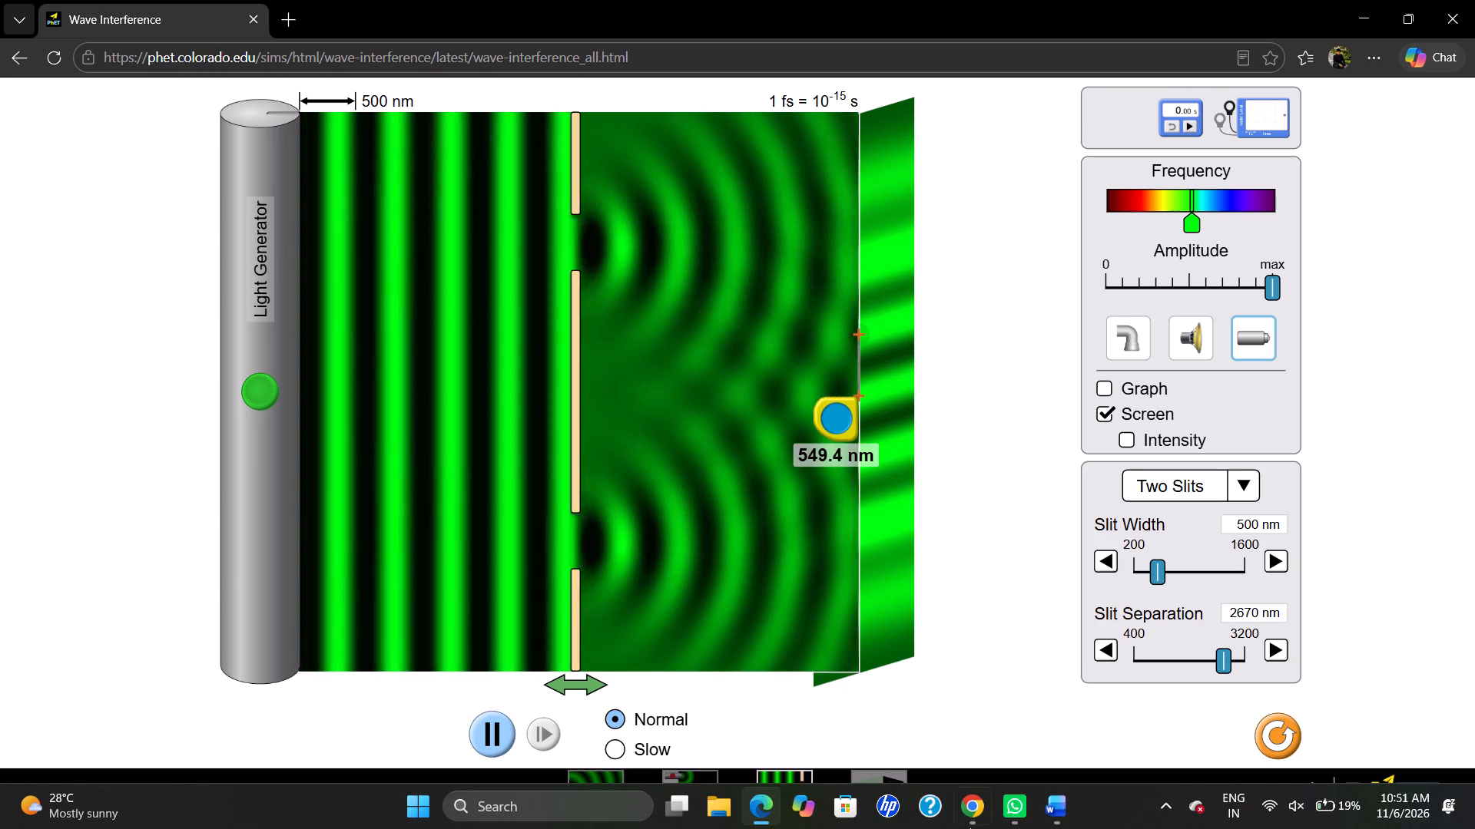
left_click(1053, 811)
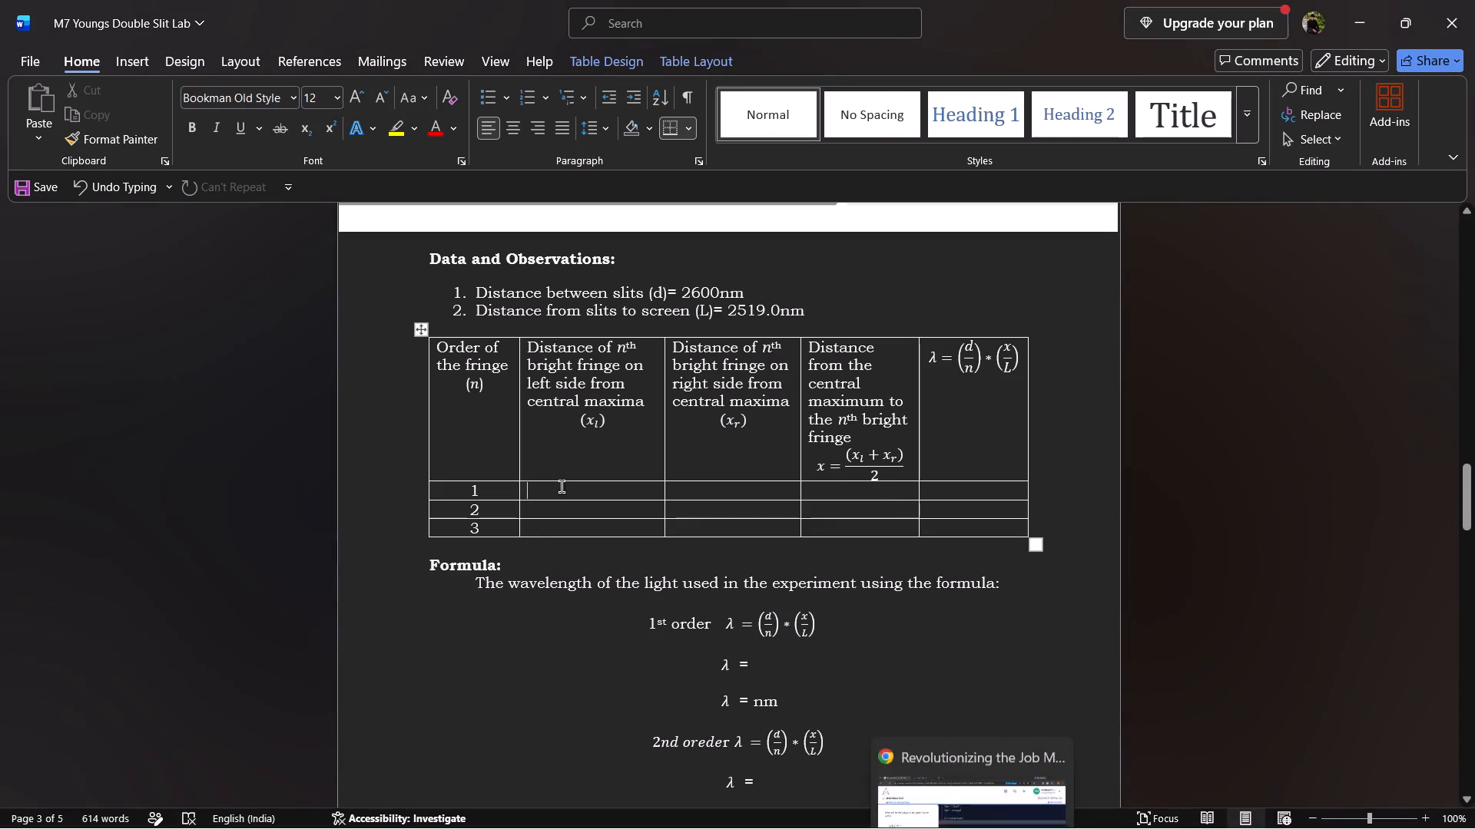
left_click(562, 487)
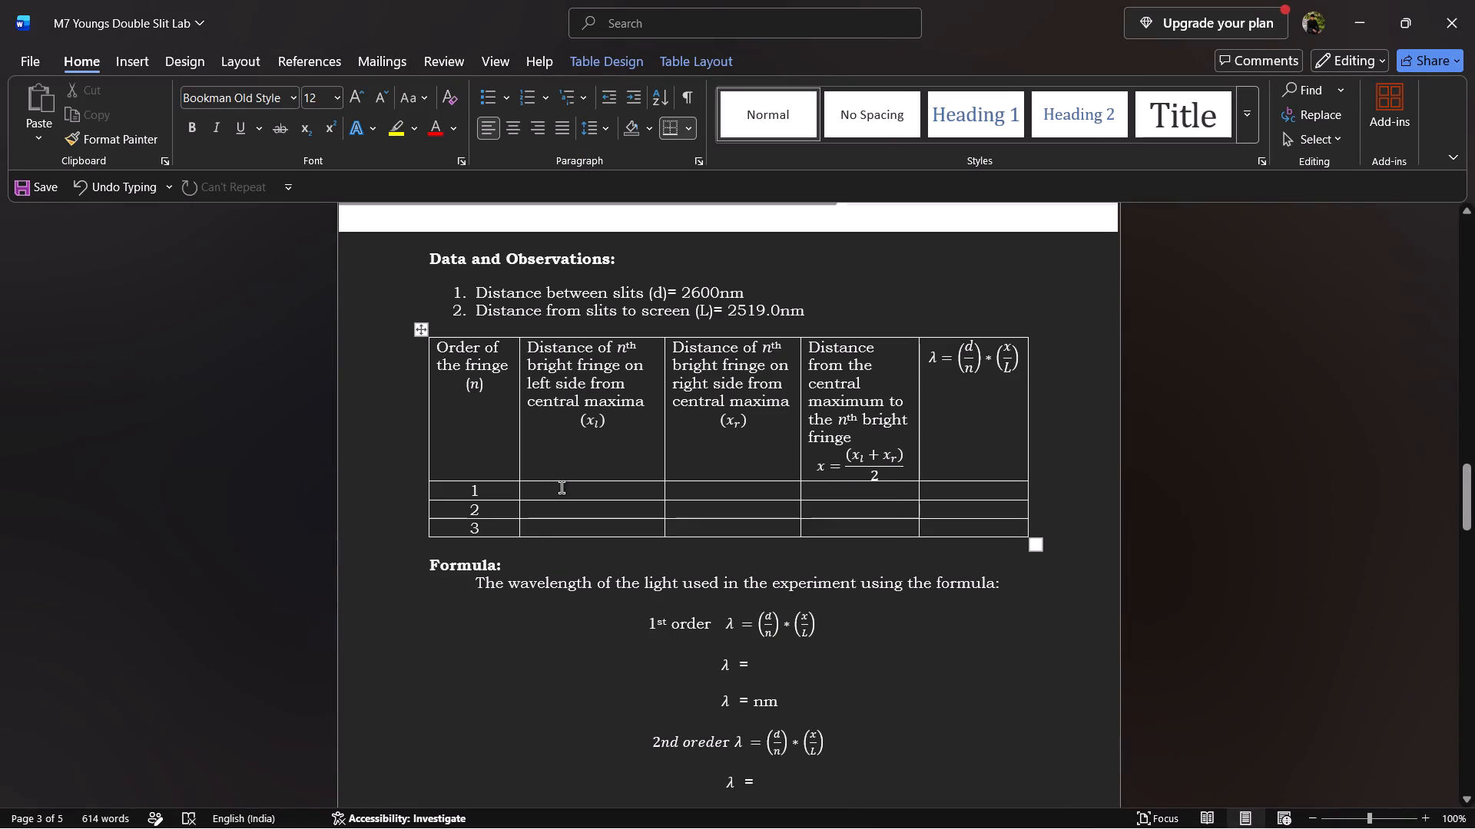
key("5")
type("49")
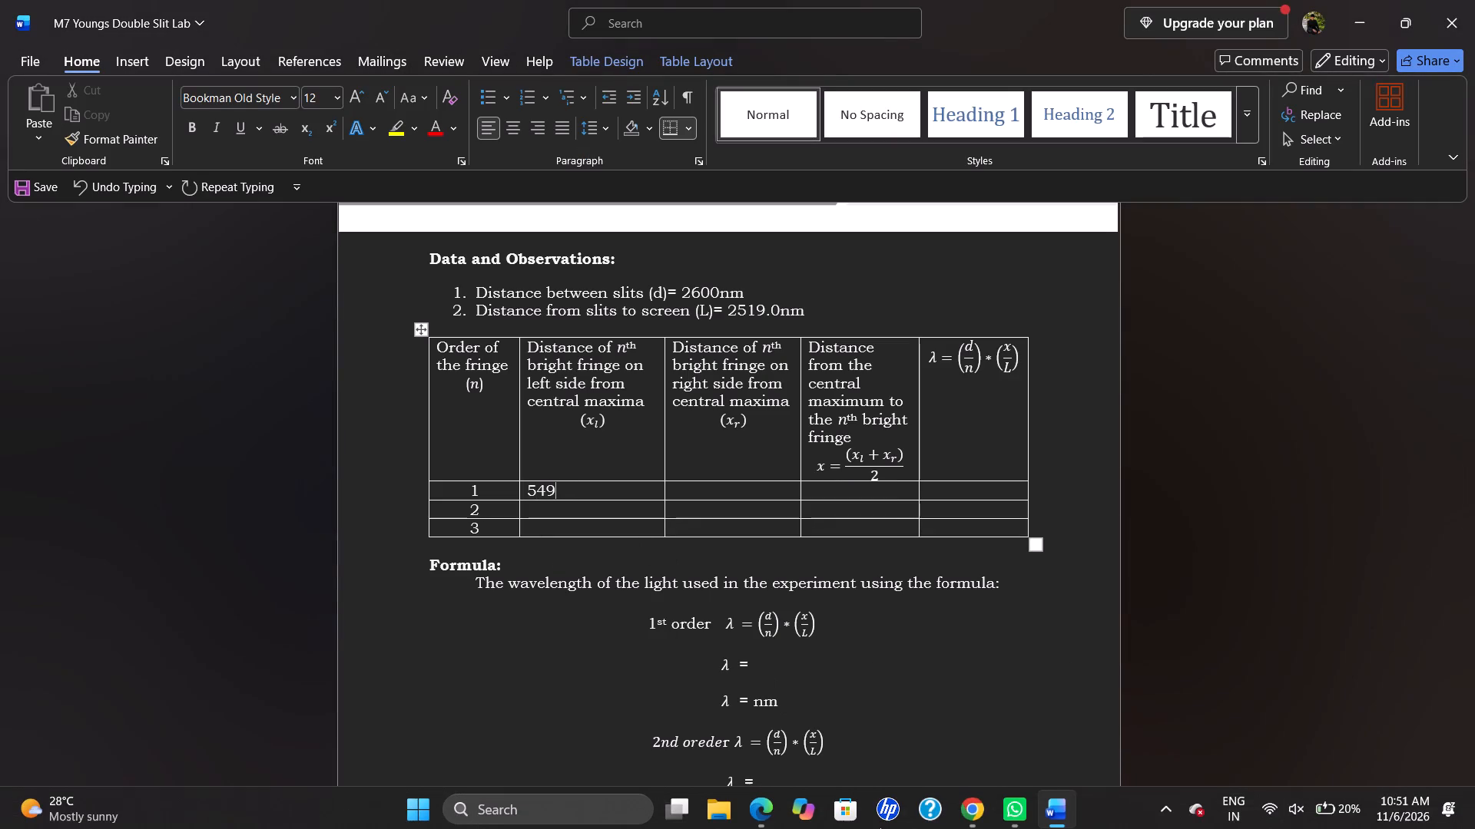
In the simulation, measure from the centre to the second bright fringe above, and enter 1167 as the second-order left-side distance in Word.
left_click(761, 808)
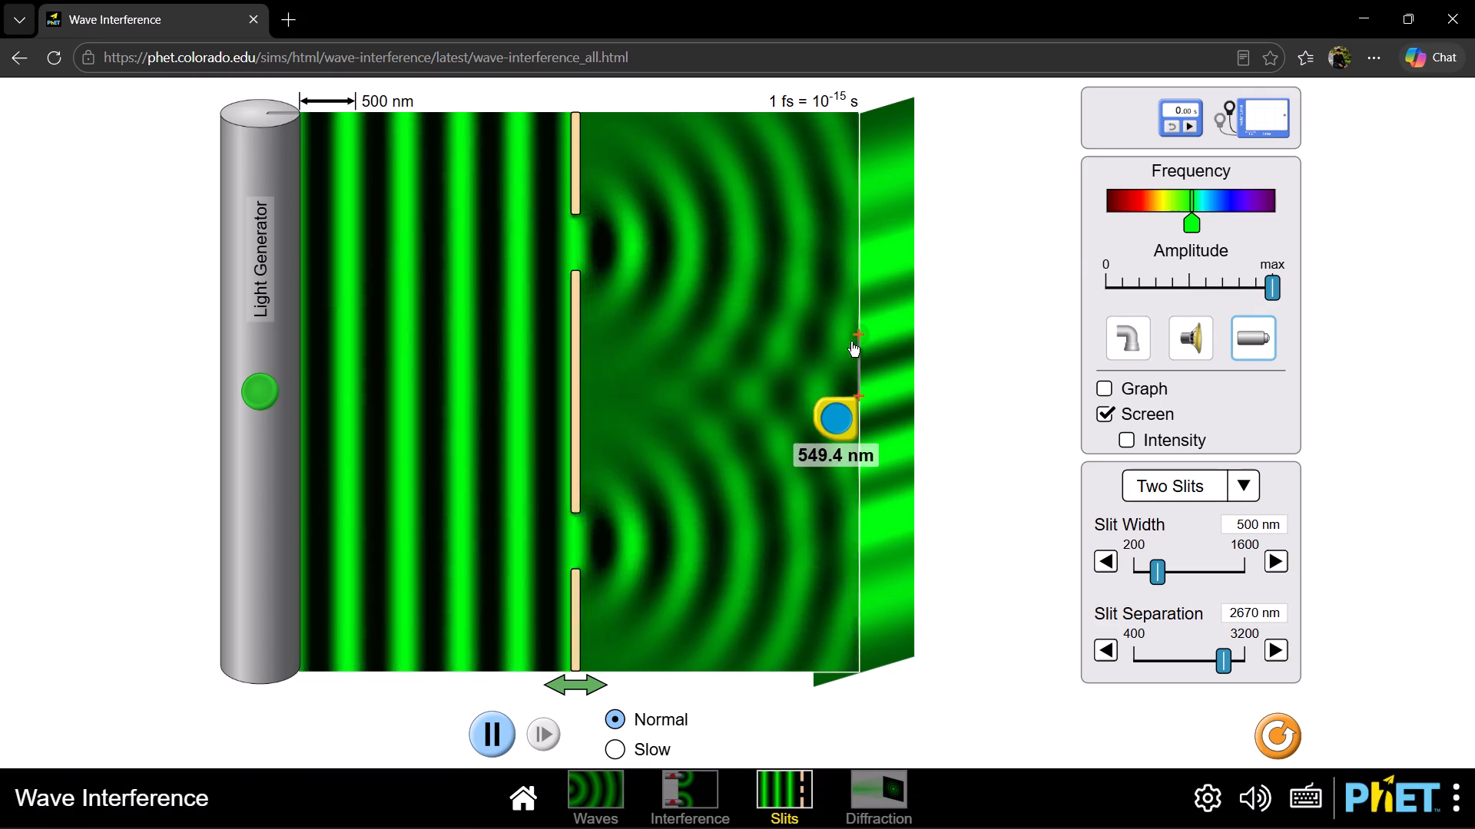
left_click(855, 337)
left_click_drag(855, 337, 854, 306)
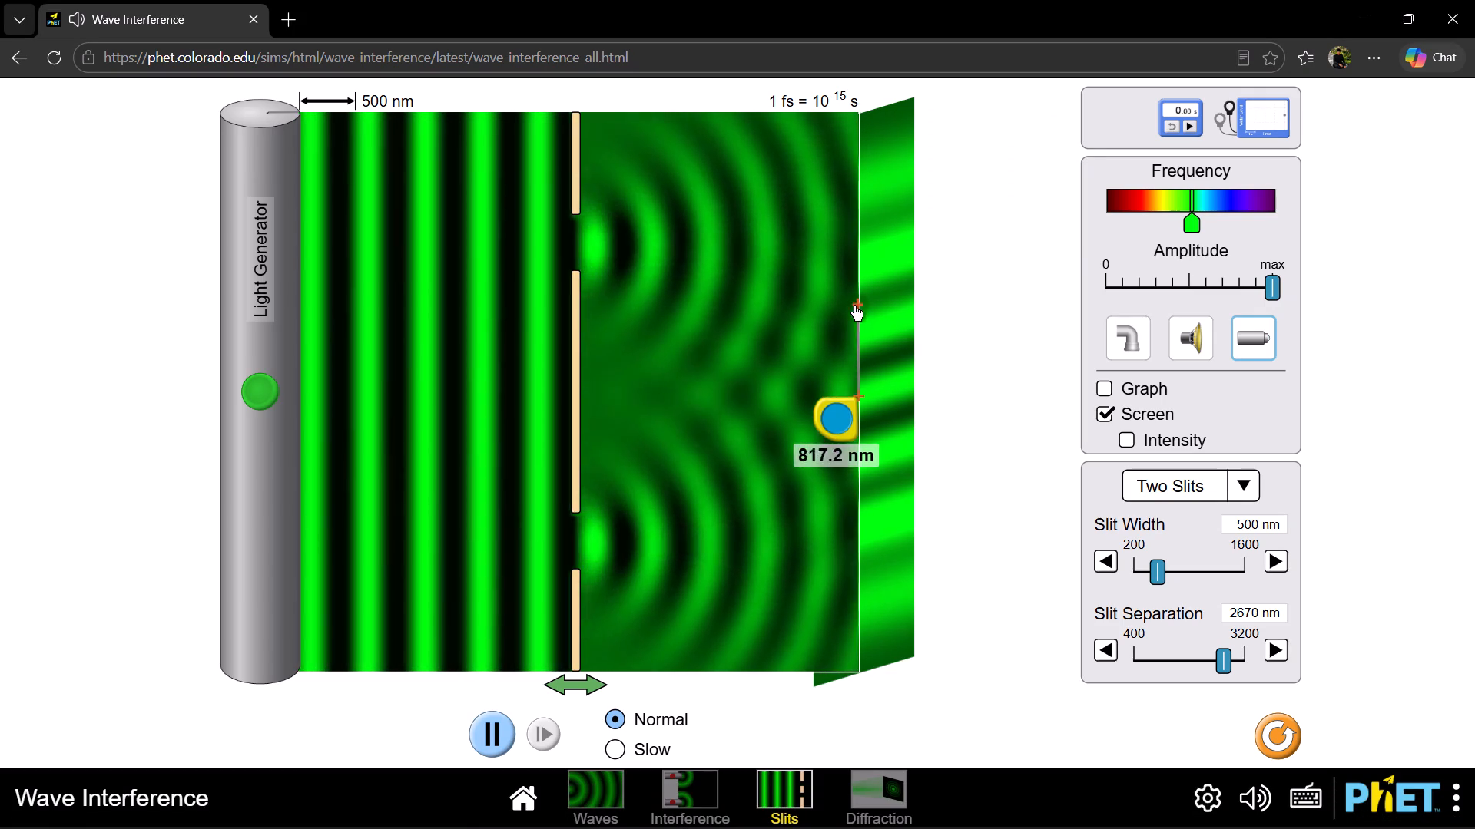
left_click_drag(854, 306, 855, 249)
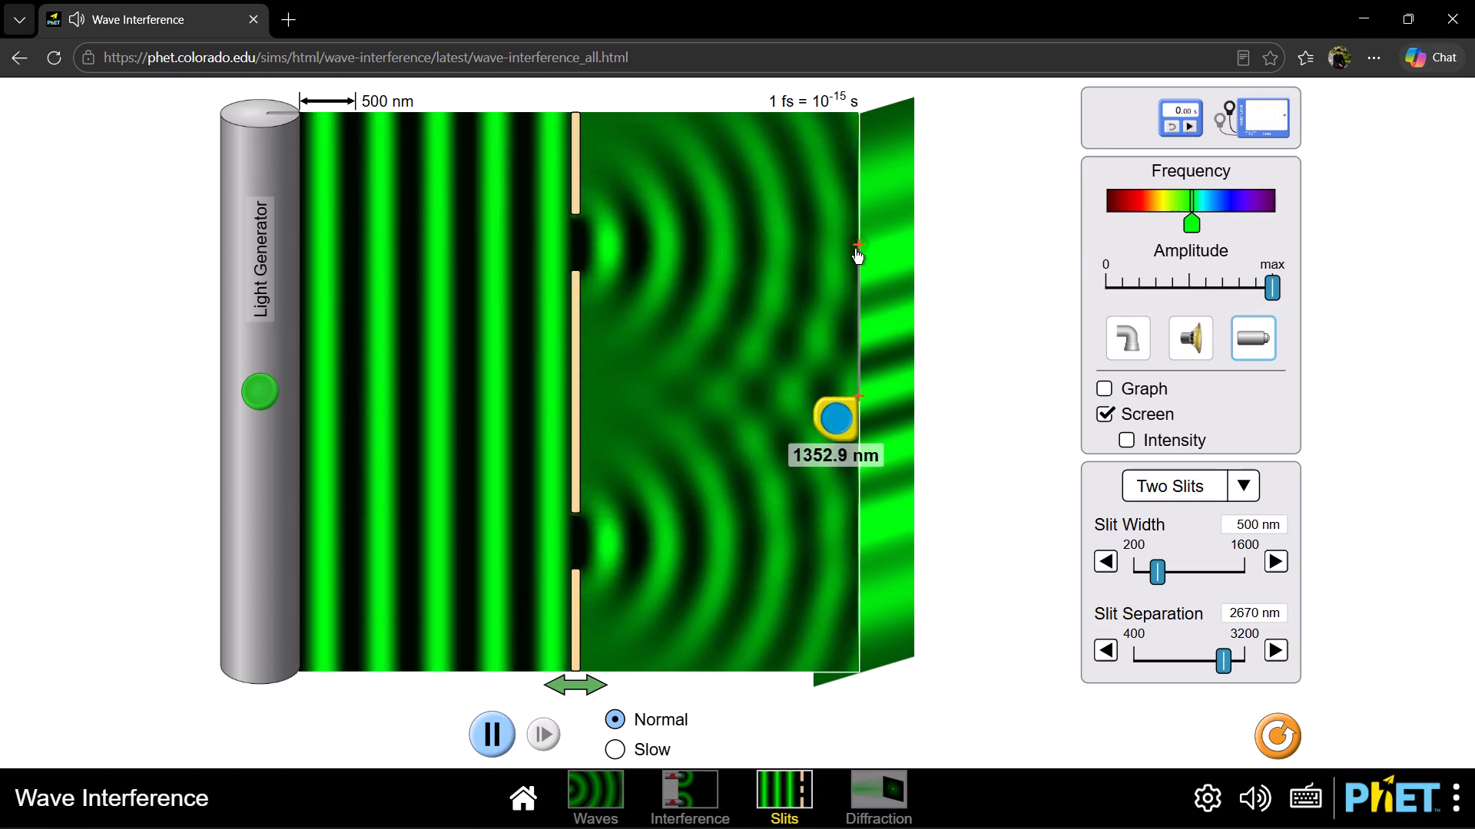
left_click_drag(855, 249, 856, 270)
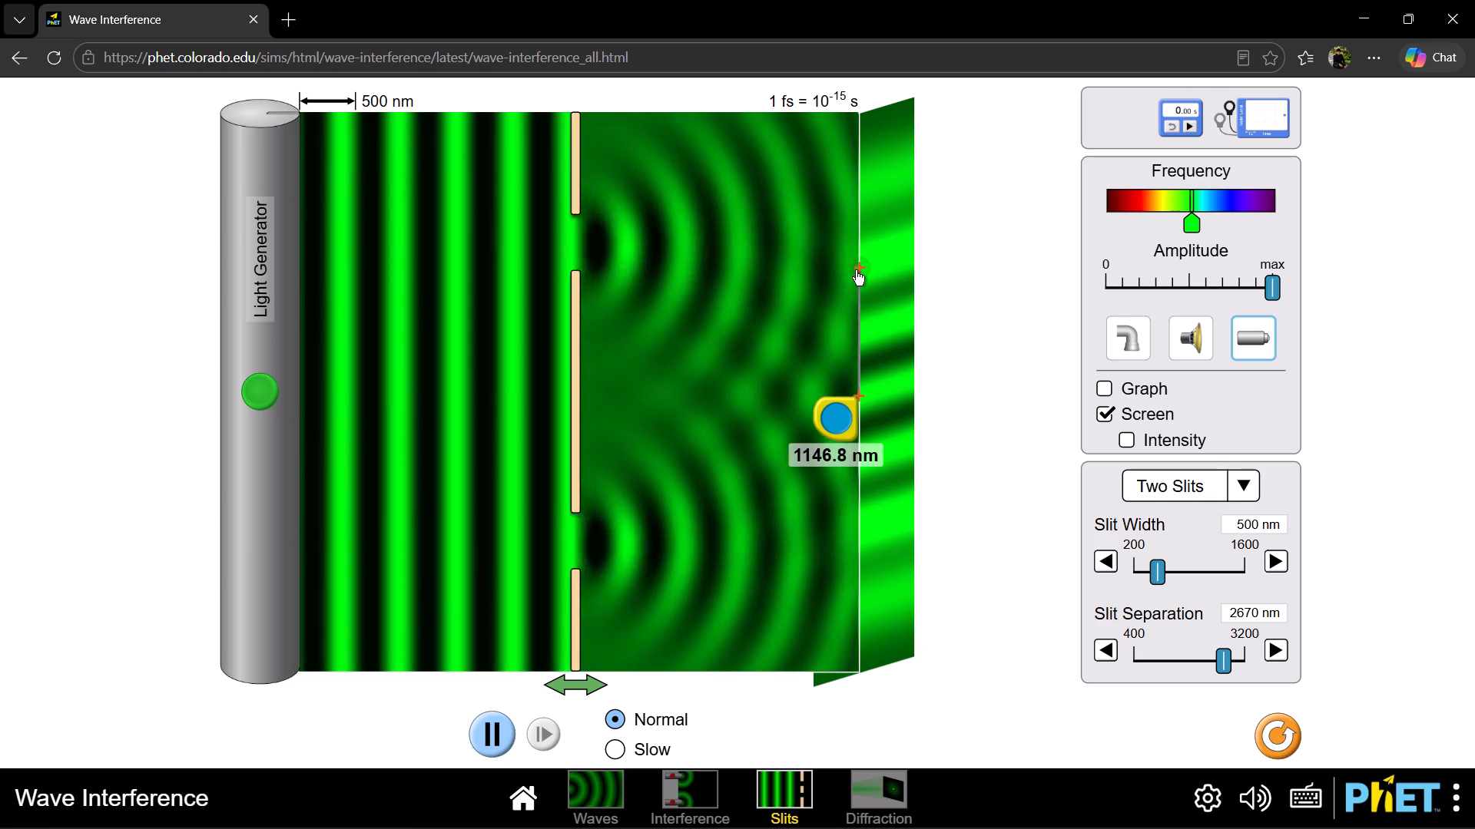
left_click_drag(856, 270, 855, 268)
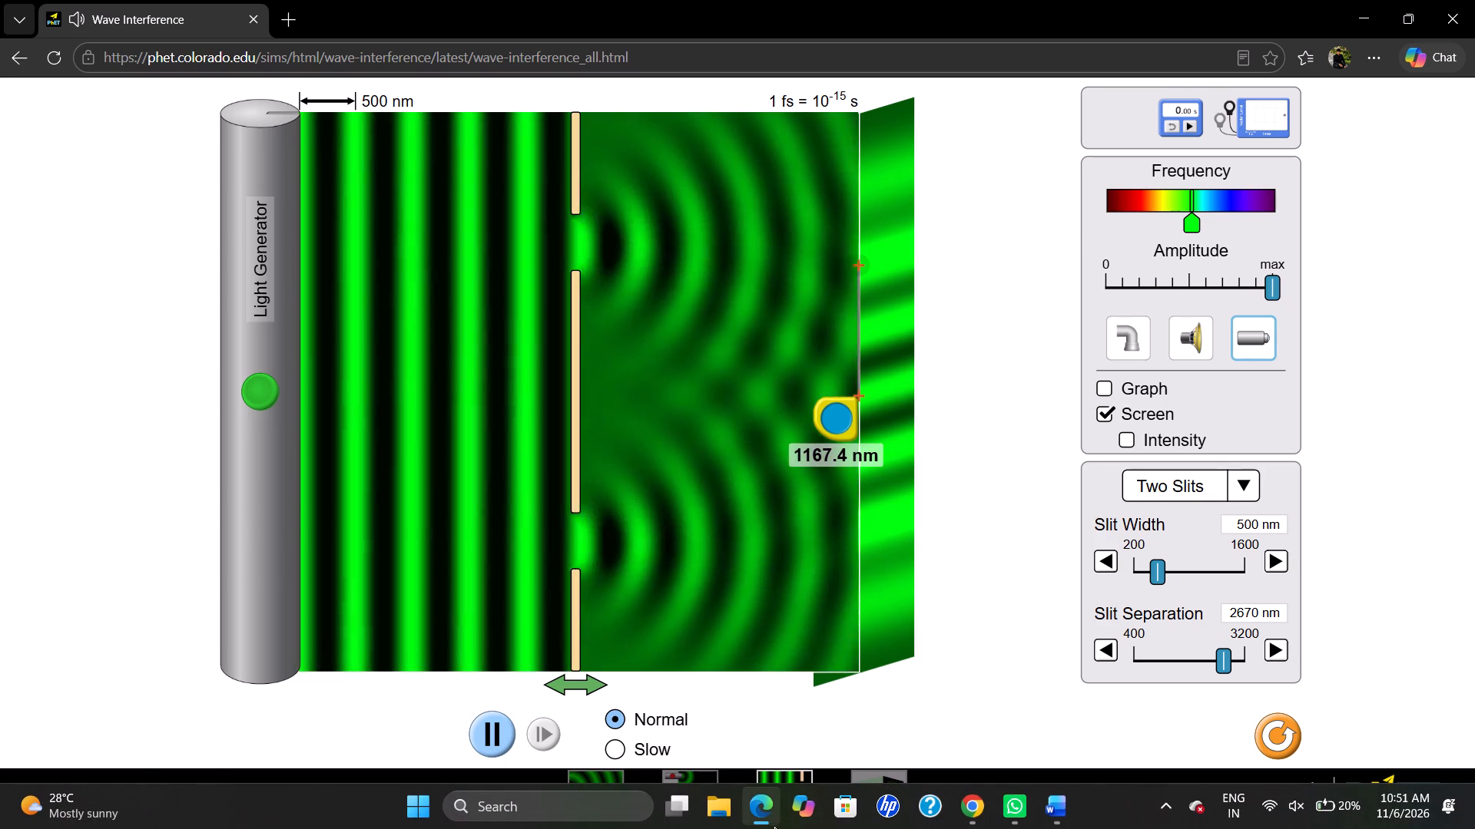
left_click(1063, 817)
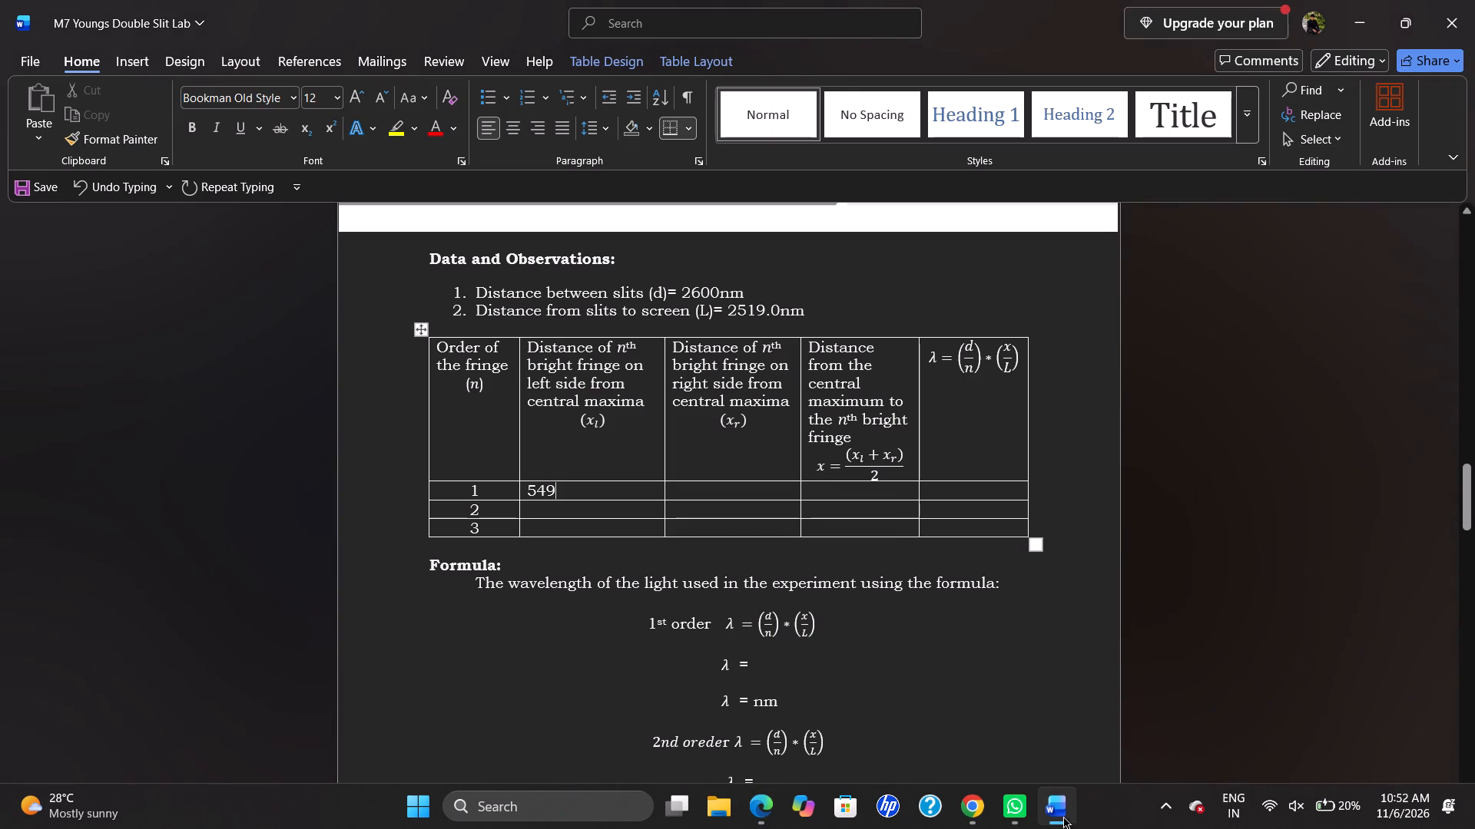
left_click(553, 509)
type("1167")
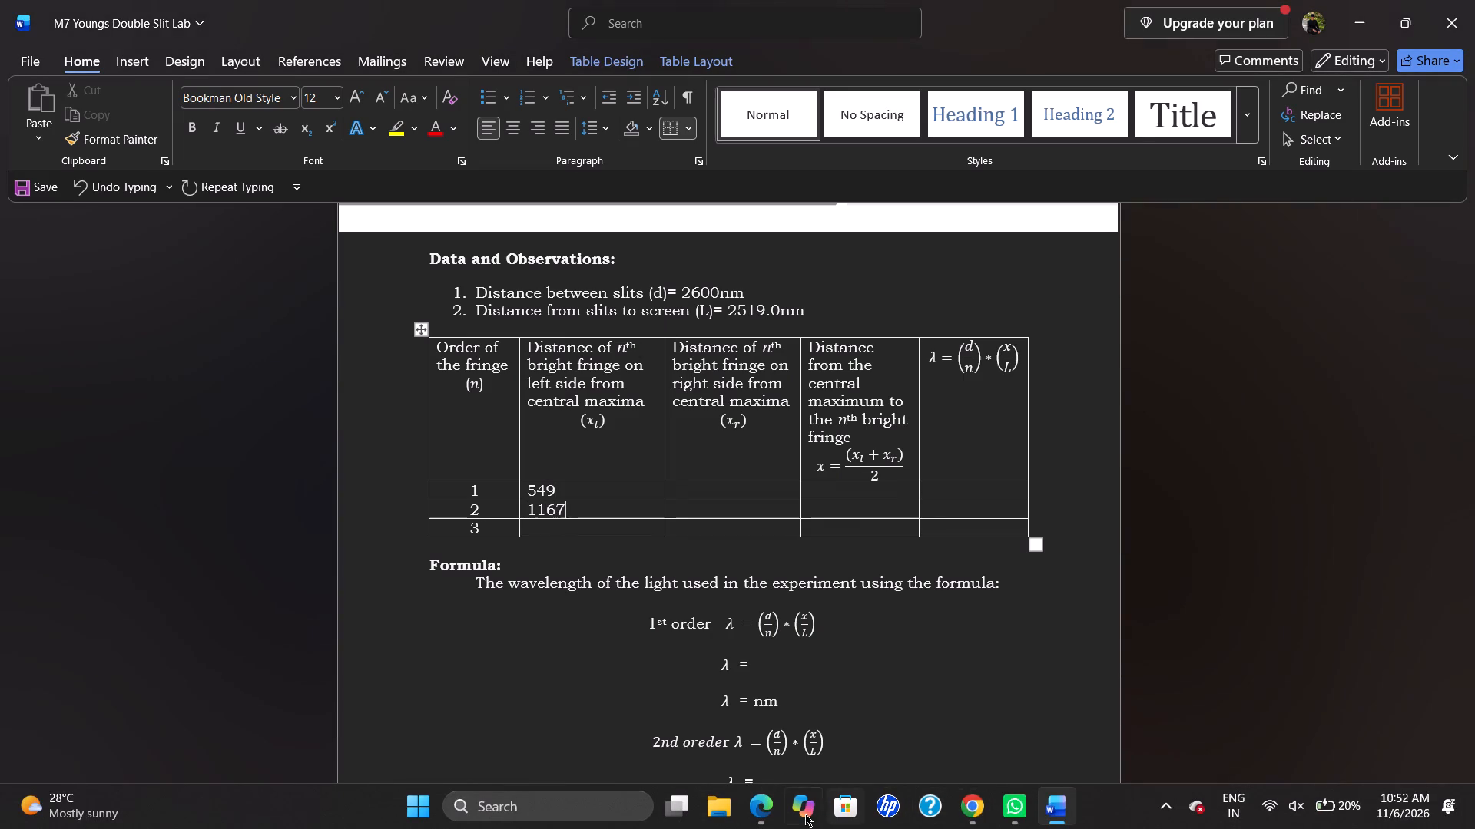
Re-measure the distance to the first bright fringe in the simulation and compare it with the first-order entry in the Word table.
left_click(767, 820)
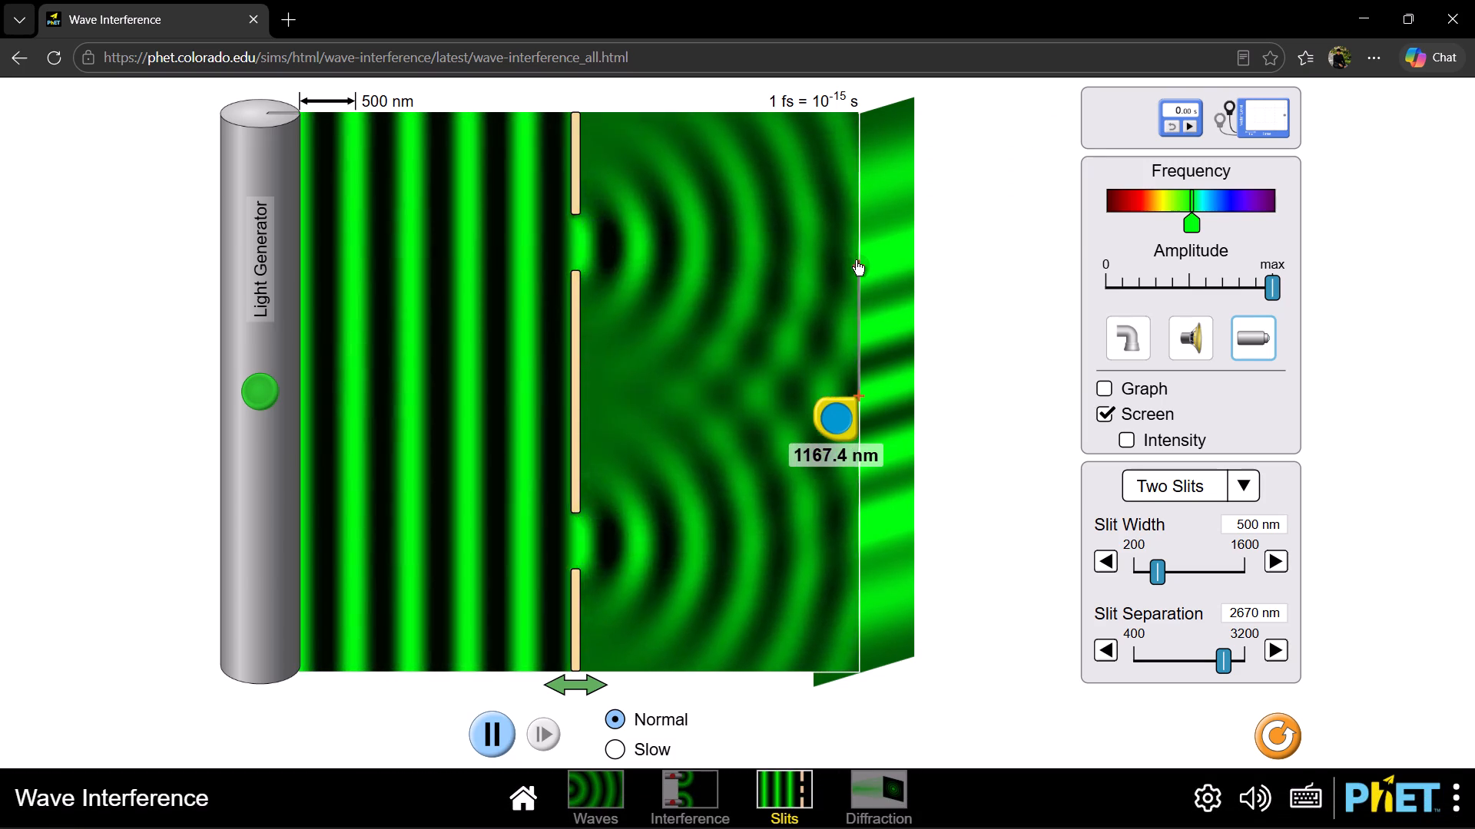
left_click_drag(856, 260, 857, 309)
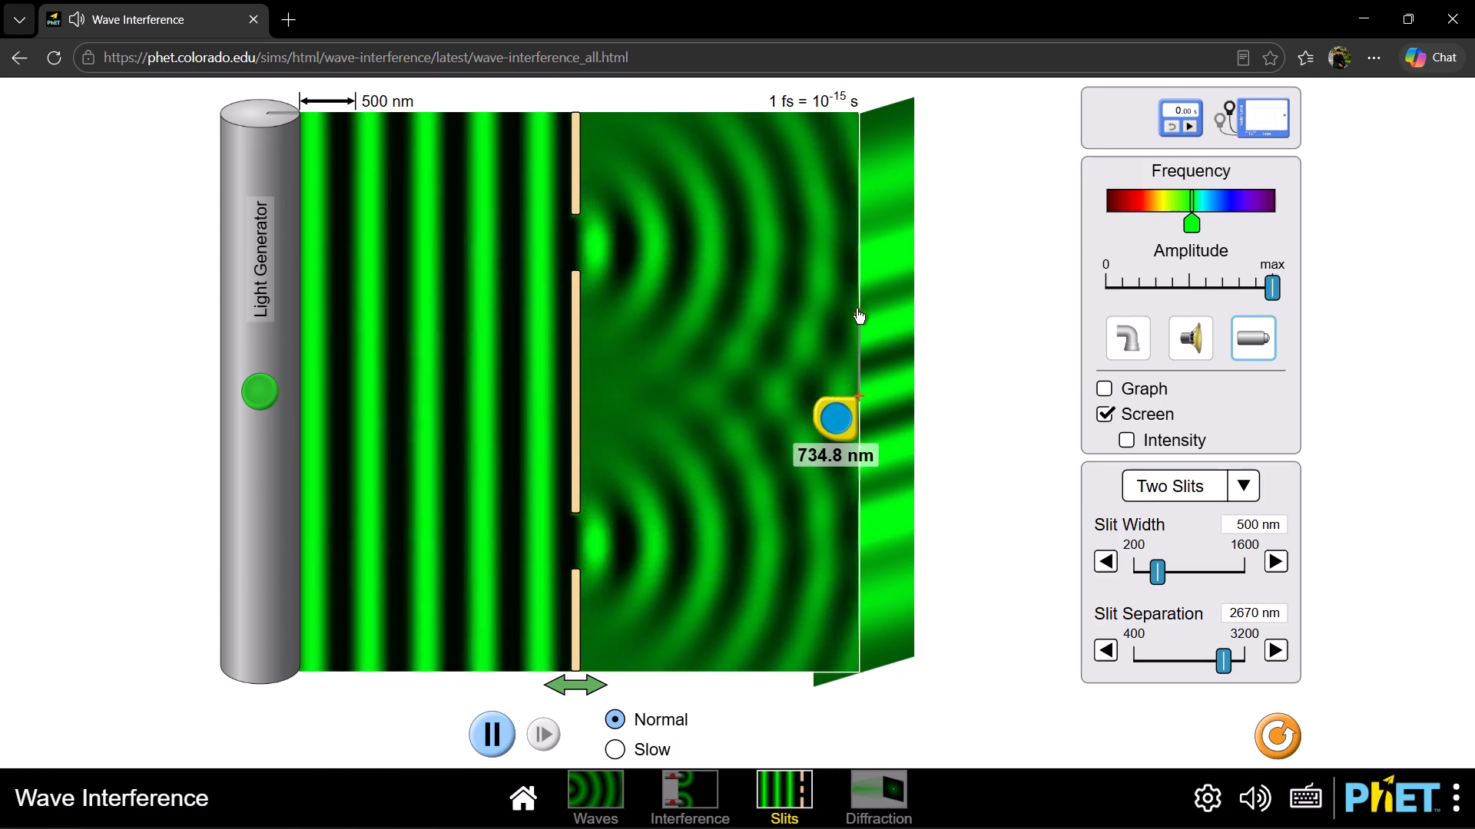
left_click_drag(857, 309, 857, 317)
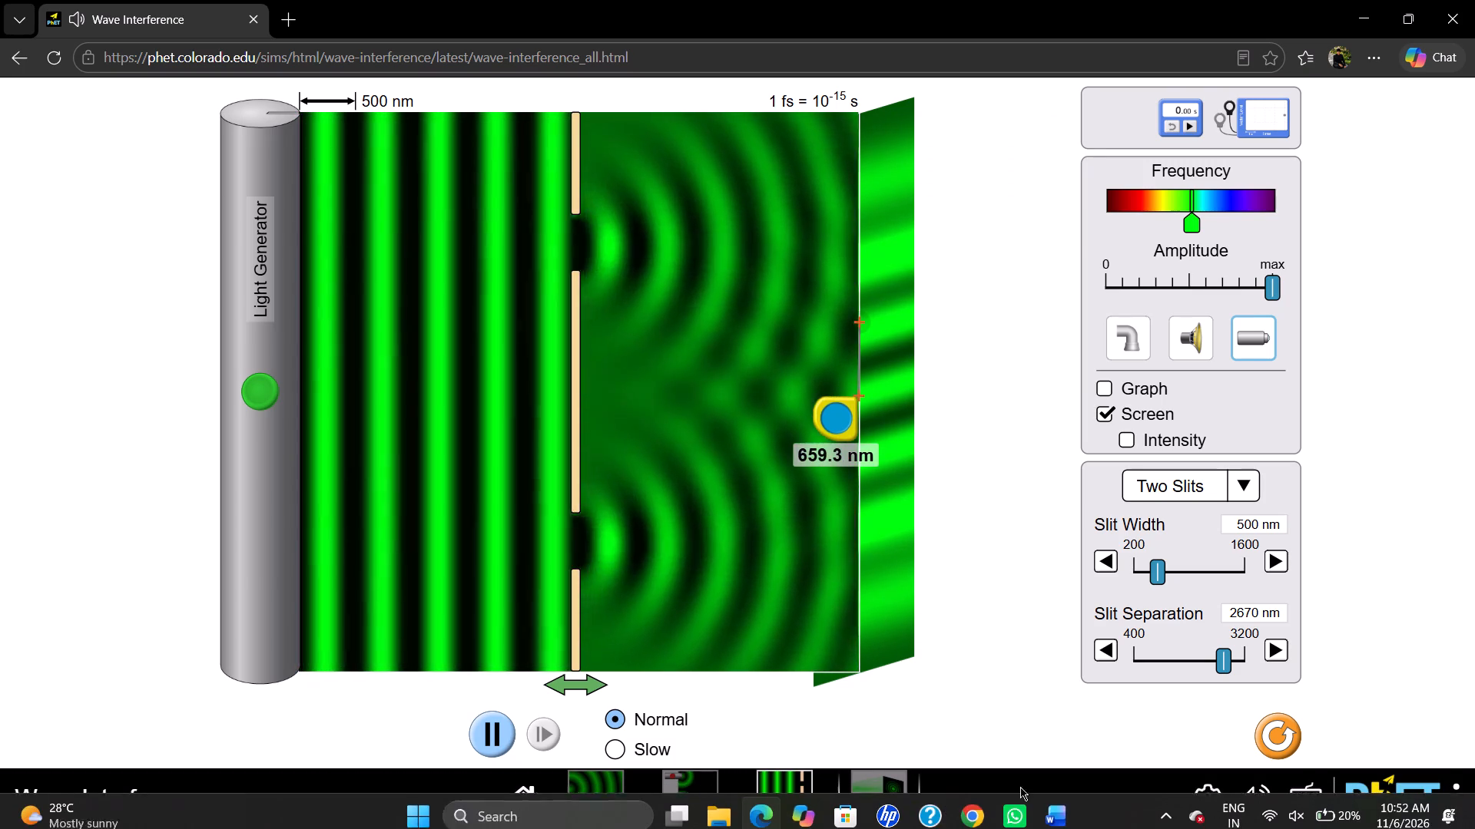
left_click(1055, 809)
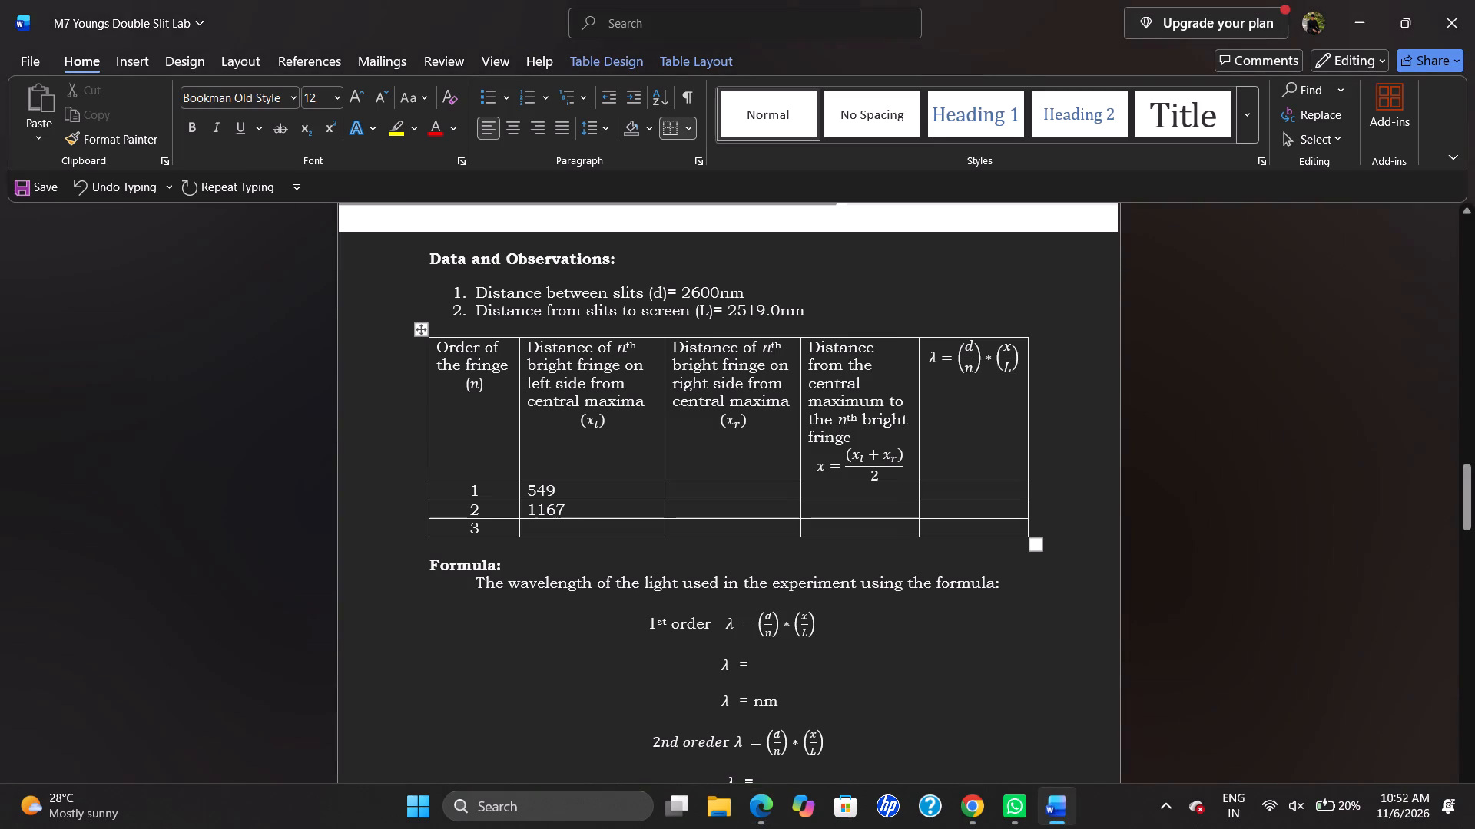
left_click(757, 823)
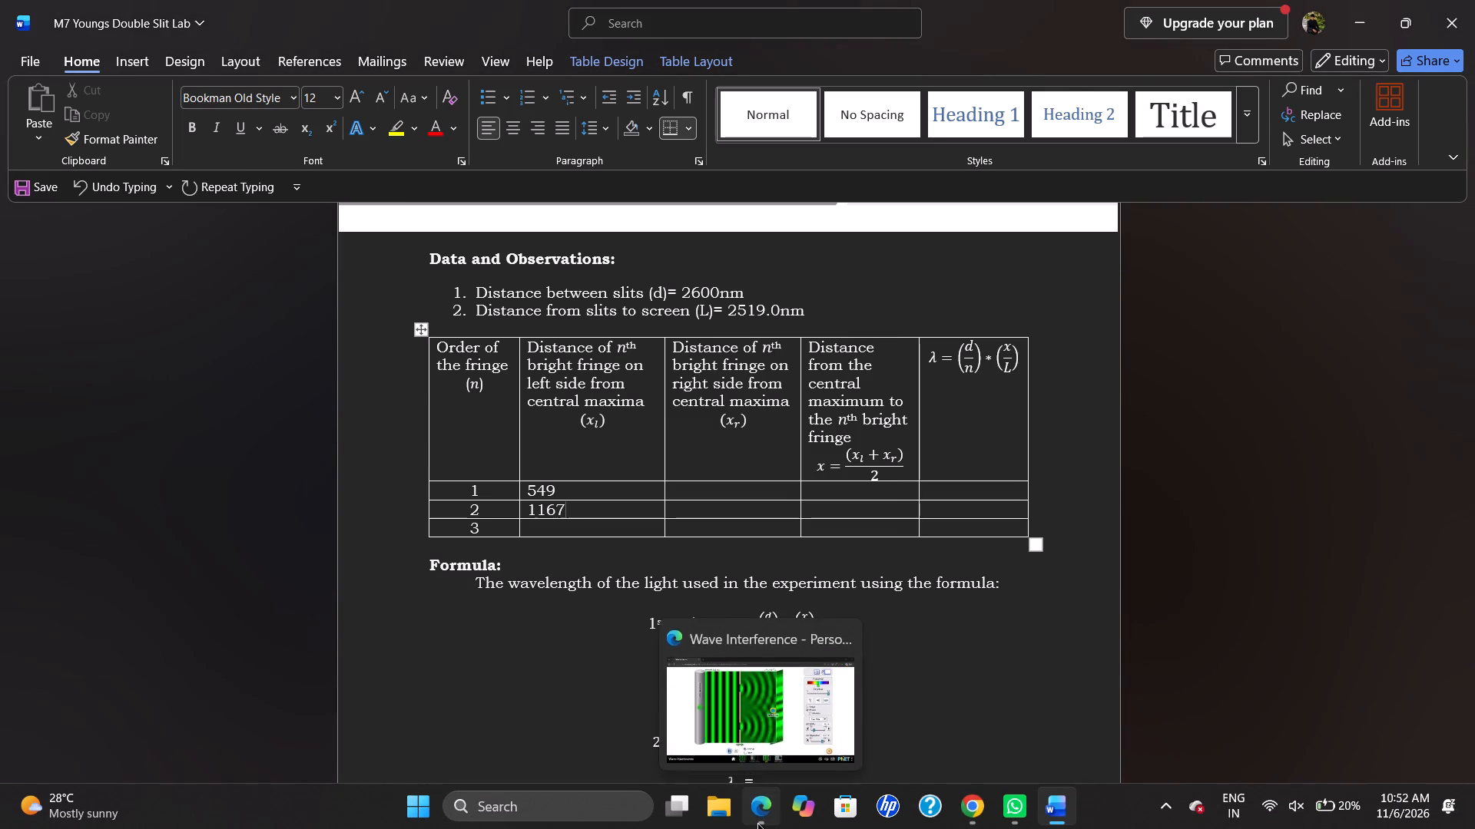
left_click_drag(857, 319, 857, 332)
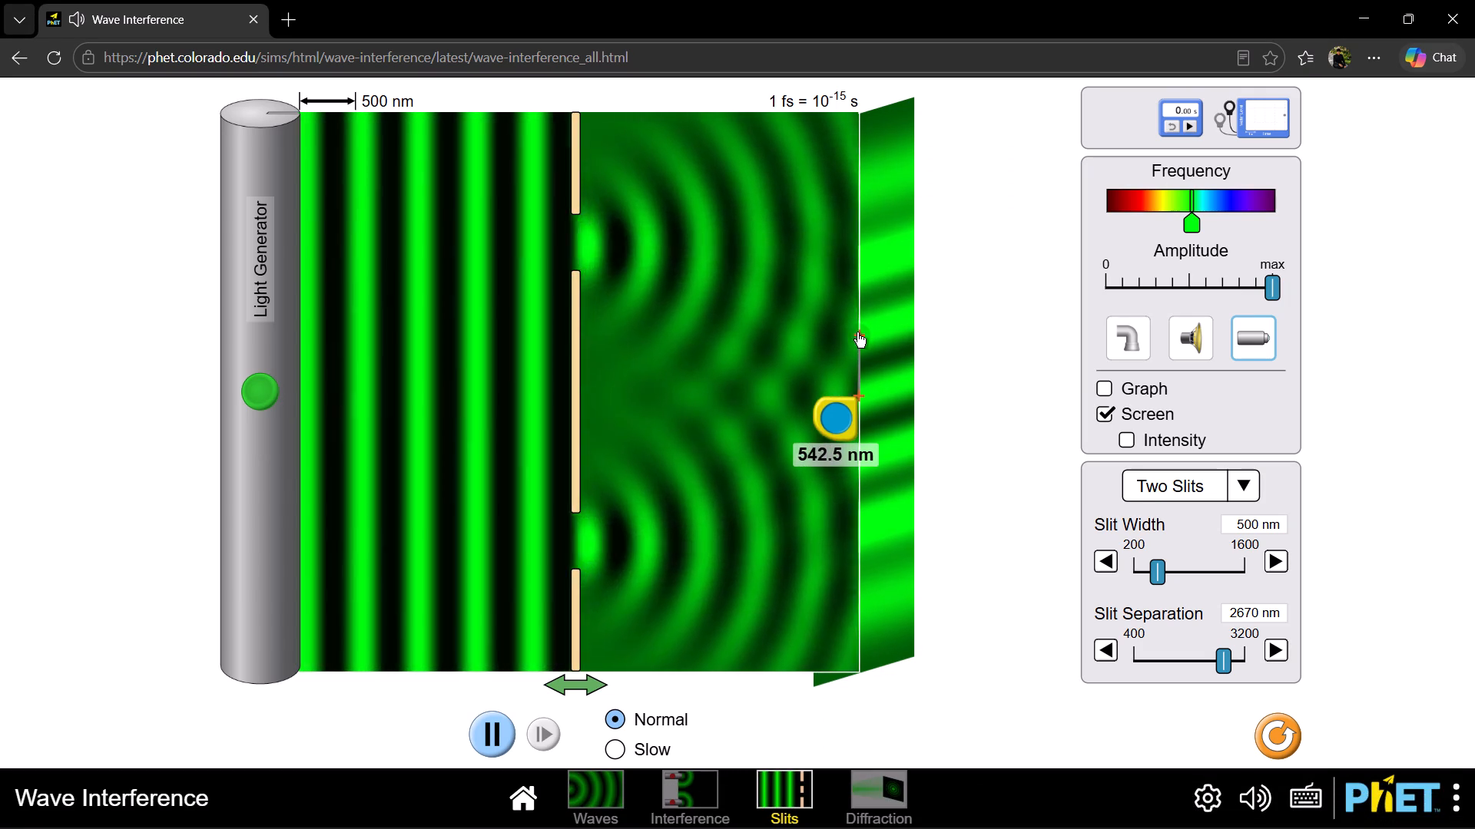
left_click_drag(857, 332, 857, 330)
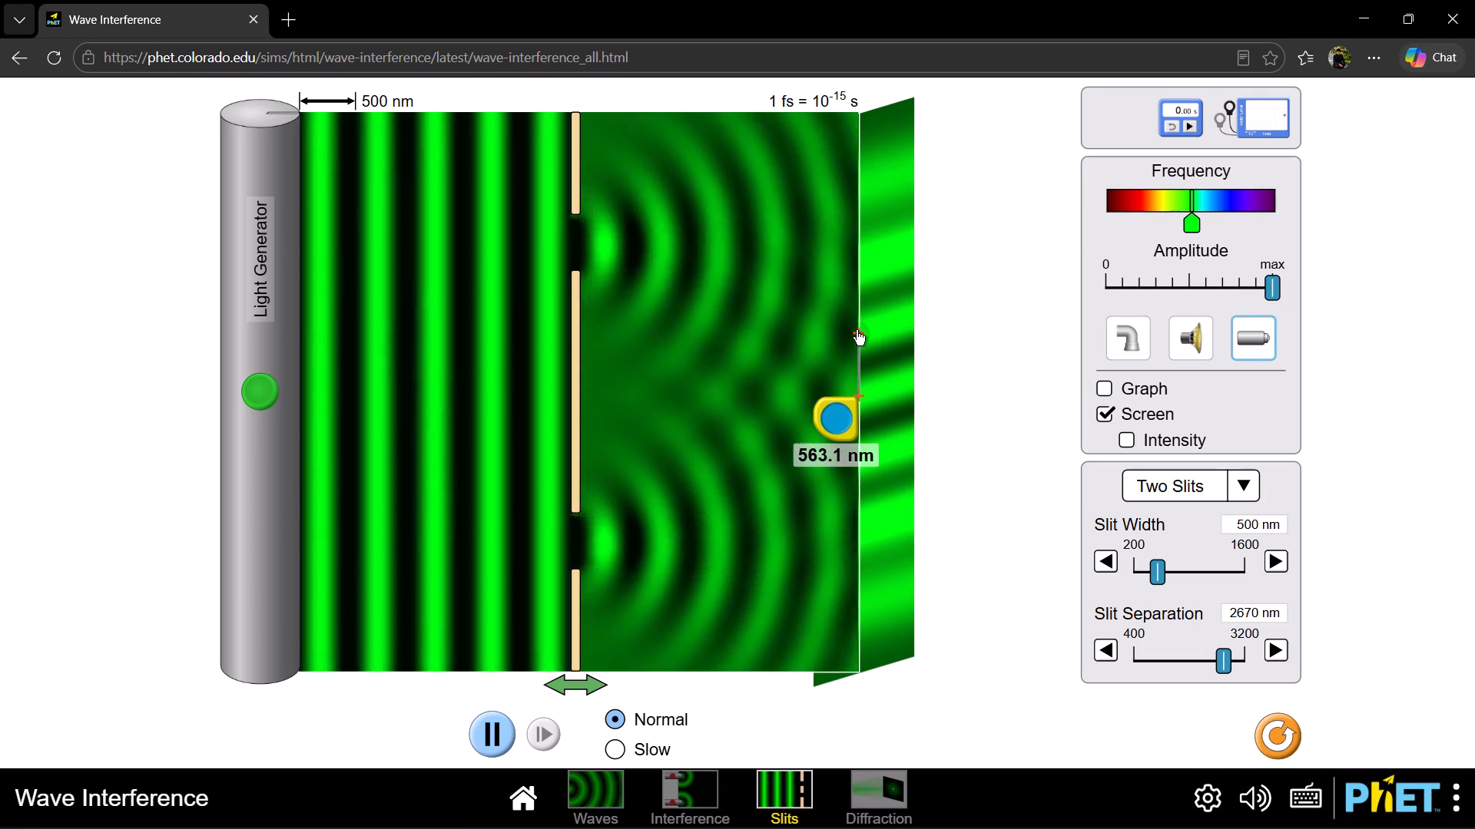
left_click_drag(857, 330, 857, 332)
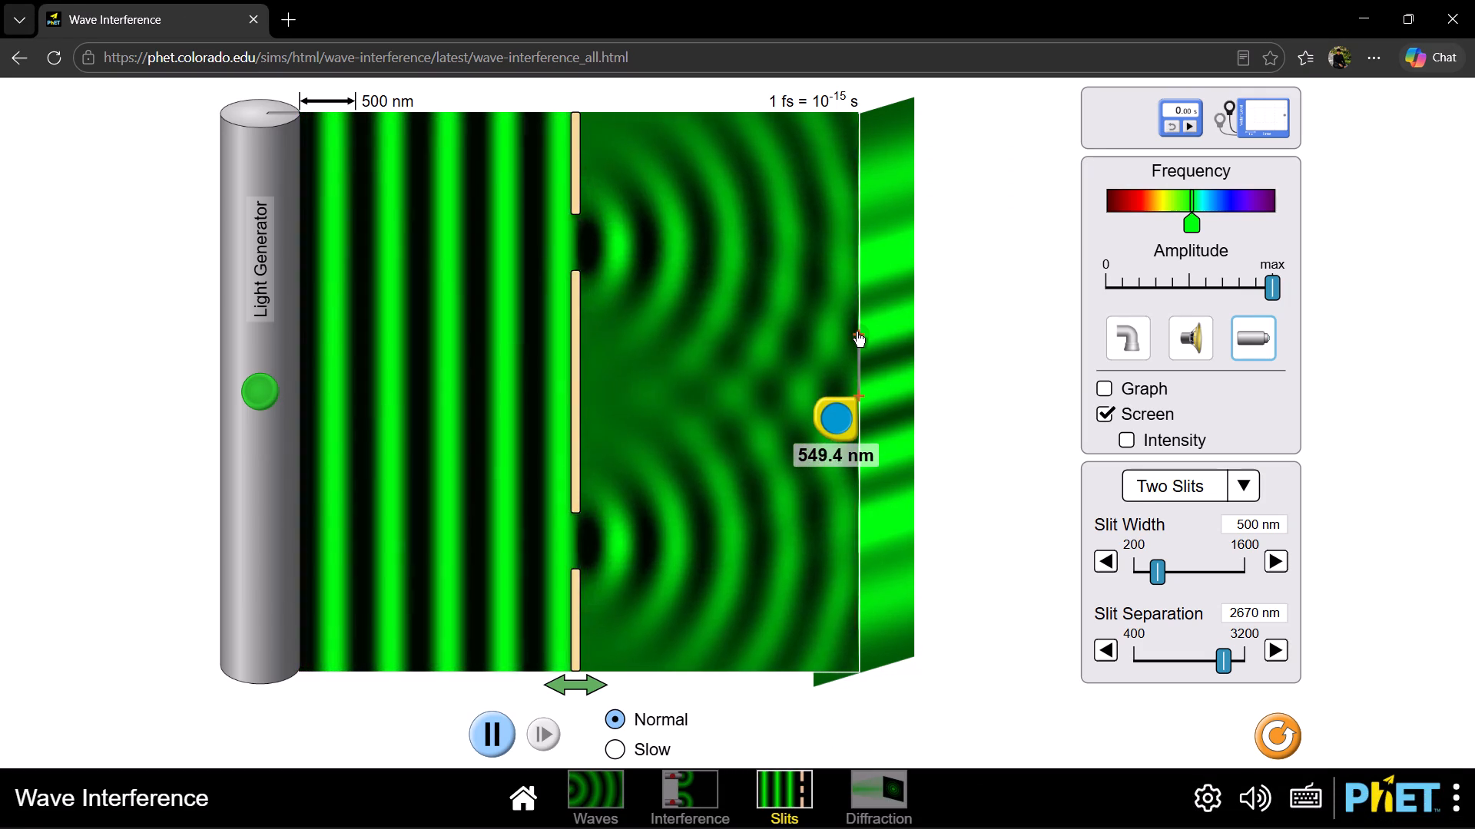
left_click_drag(857, 332, 857, 332)
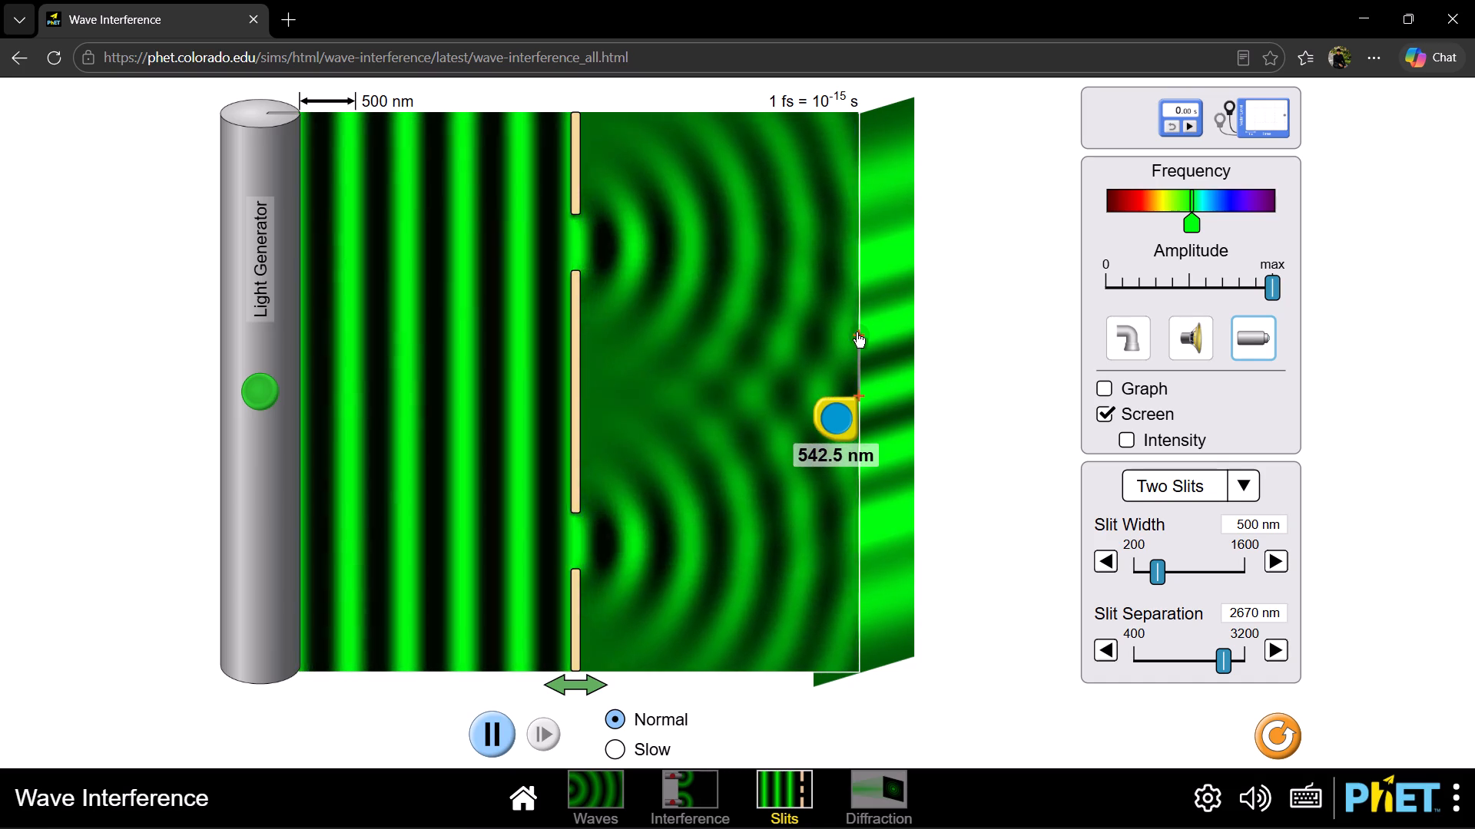
left_click_drag(857, 332, 856, 332)
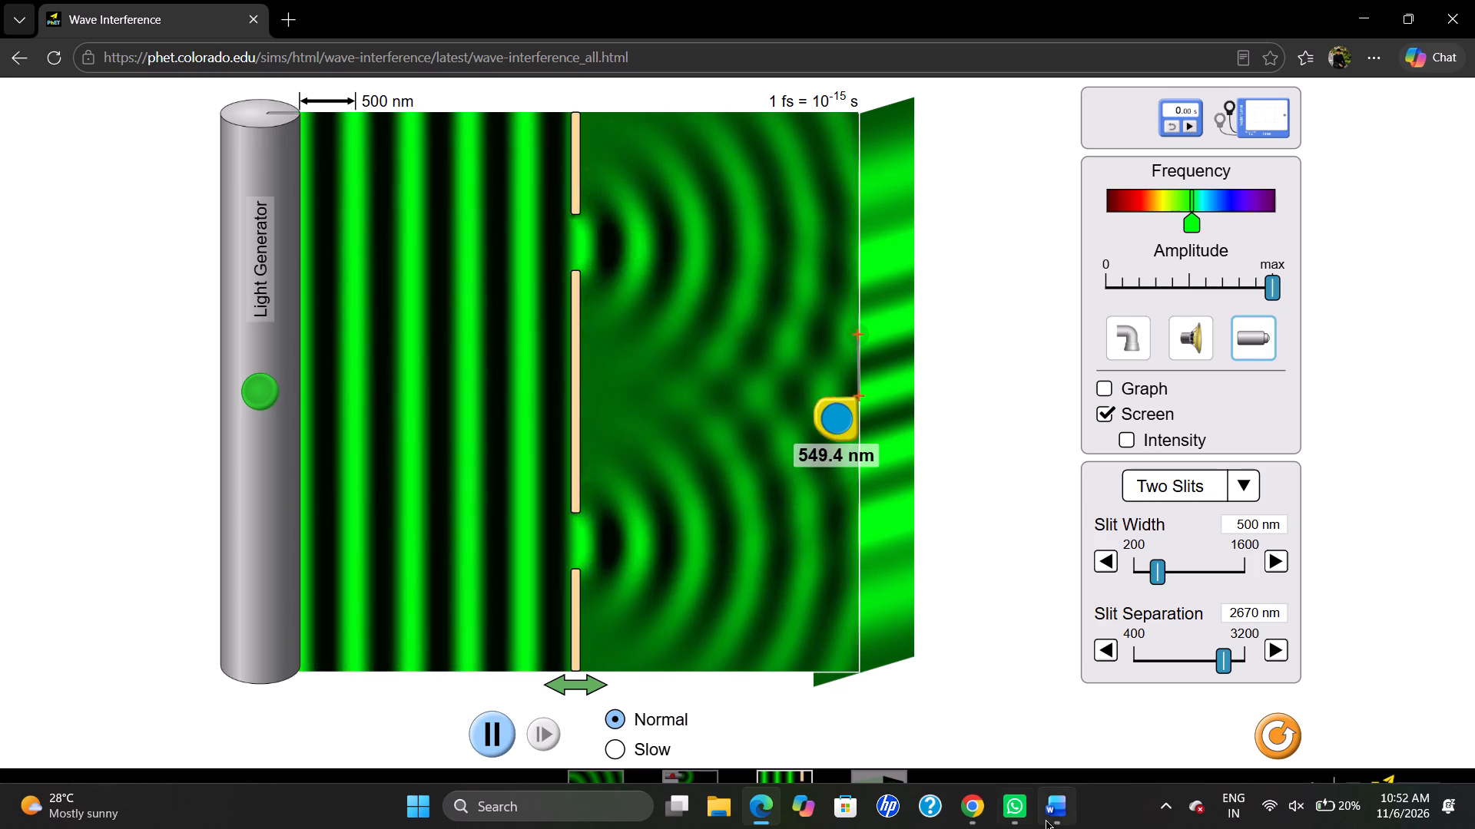
left_click(1050, 822)
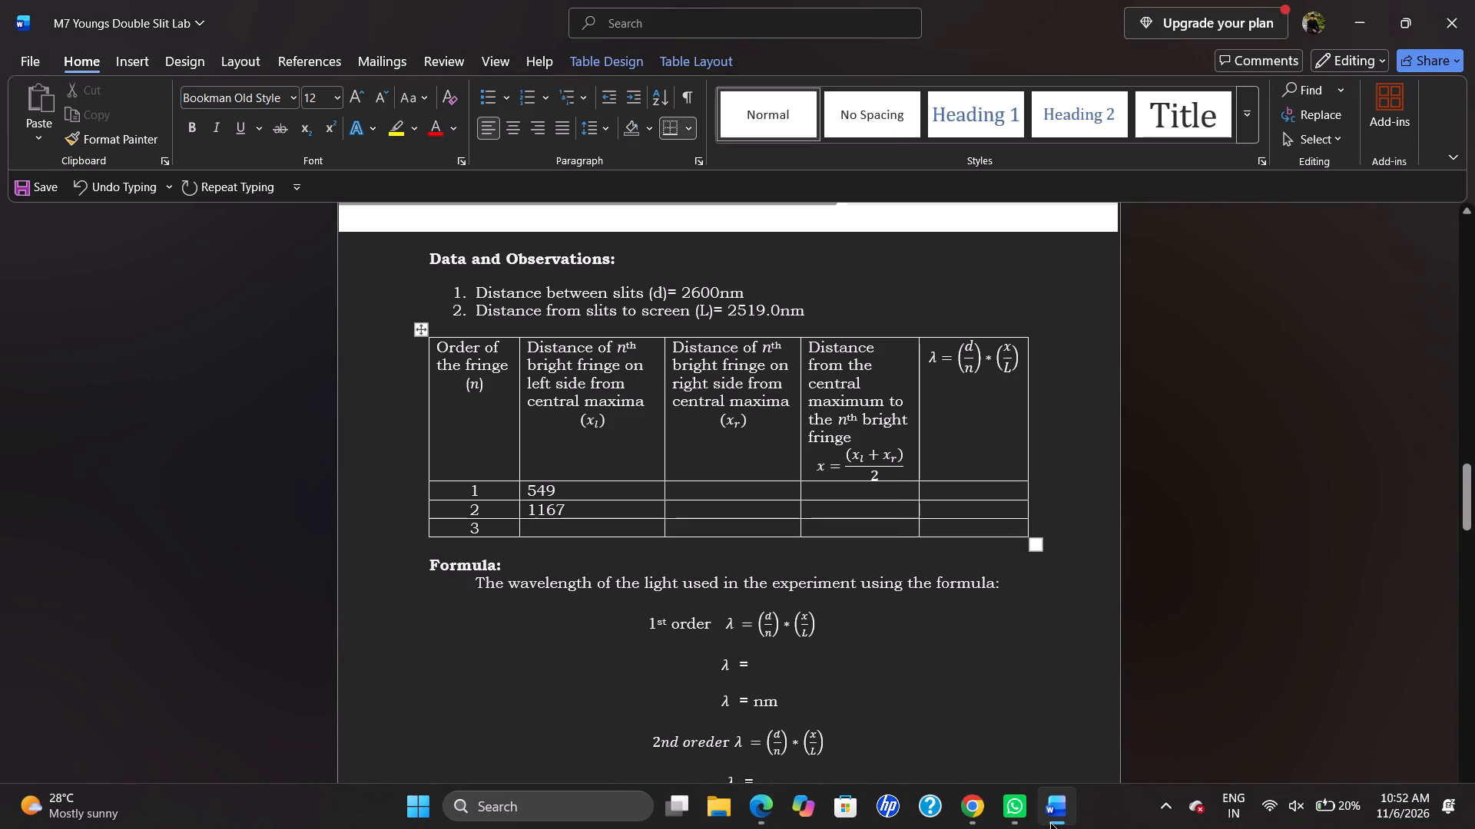
Re-measure the distance to the second bright fringe in the simulation, checking it against the second-order entry in the Word table.
left_click(1050, 822)
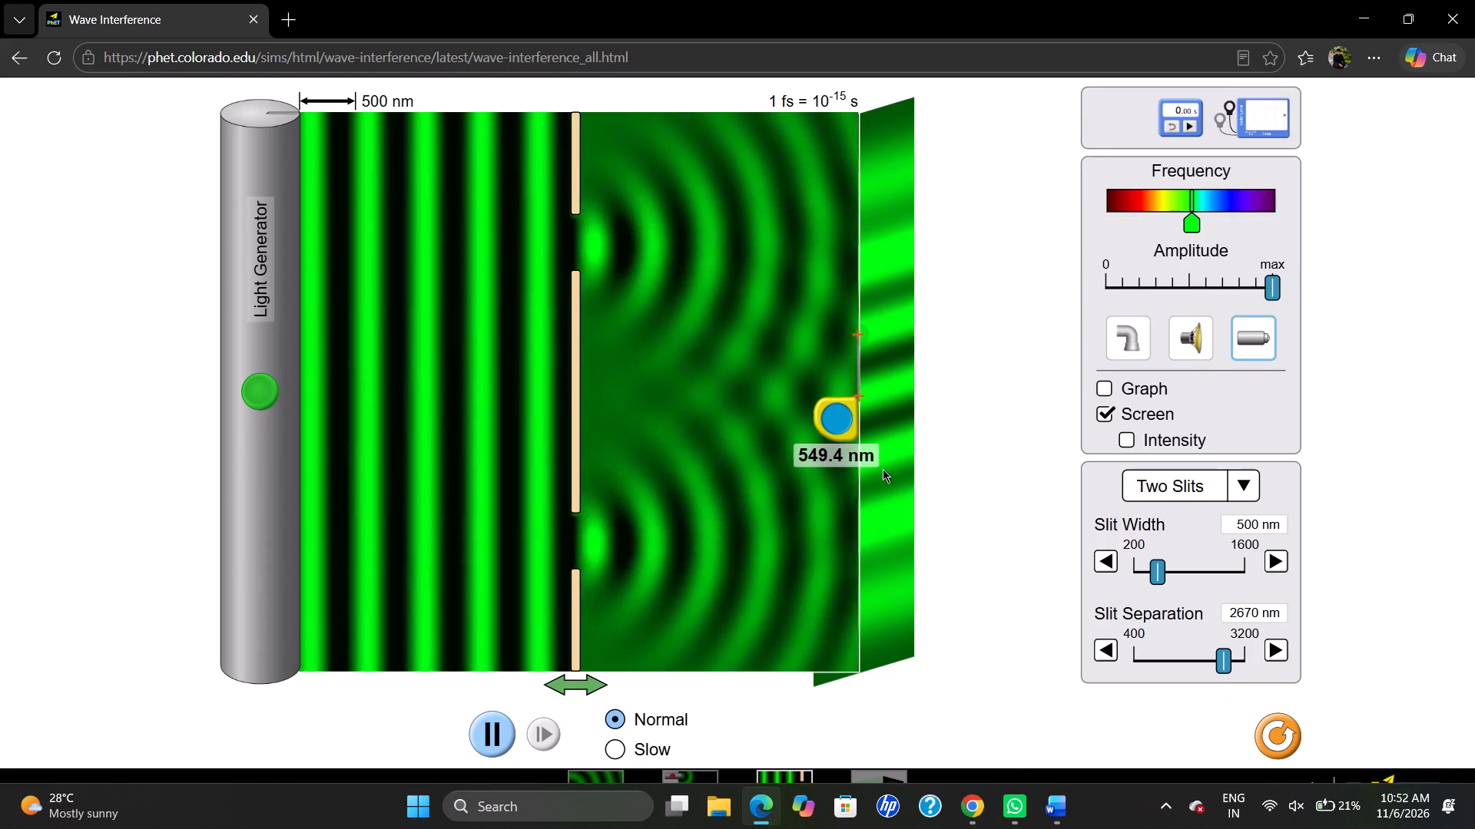
left_click_drag(859, 335, 858, 314)
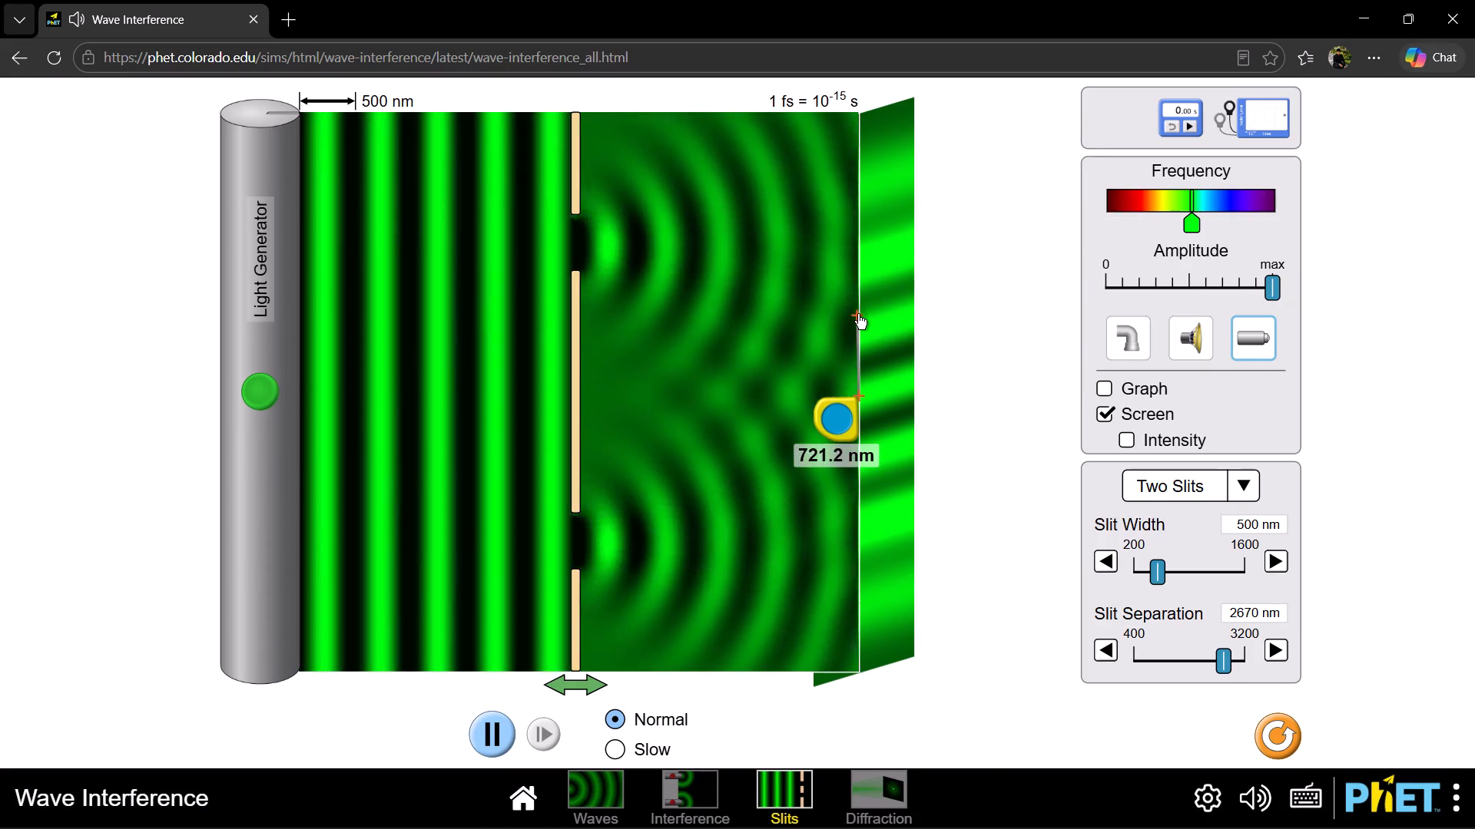
left_click_drag(858, 314, 860, 276)
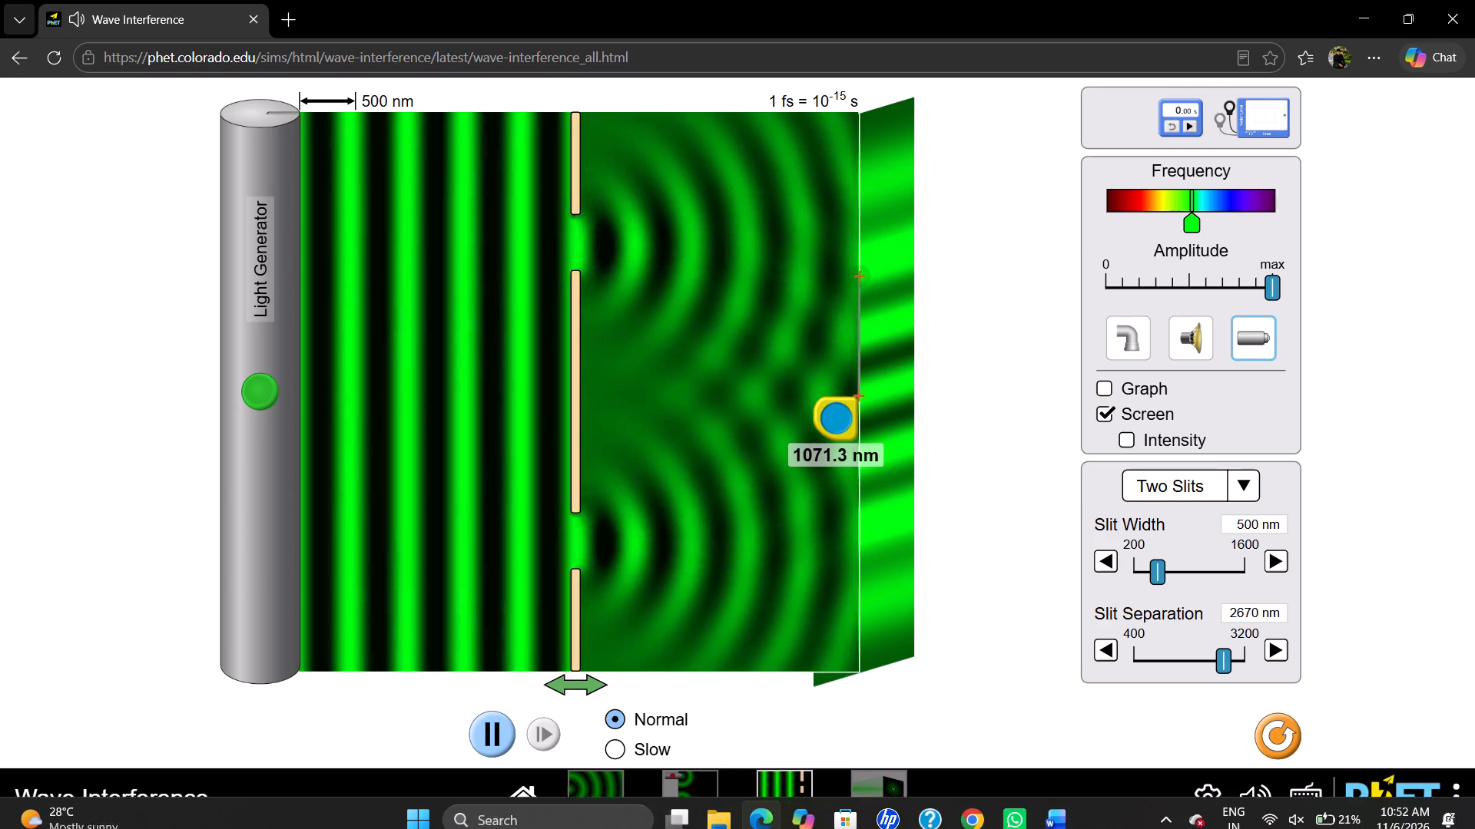
left_click(1059, 813)
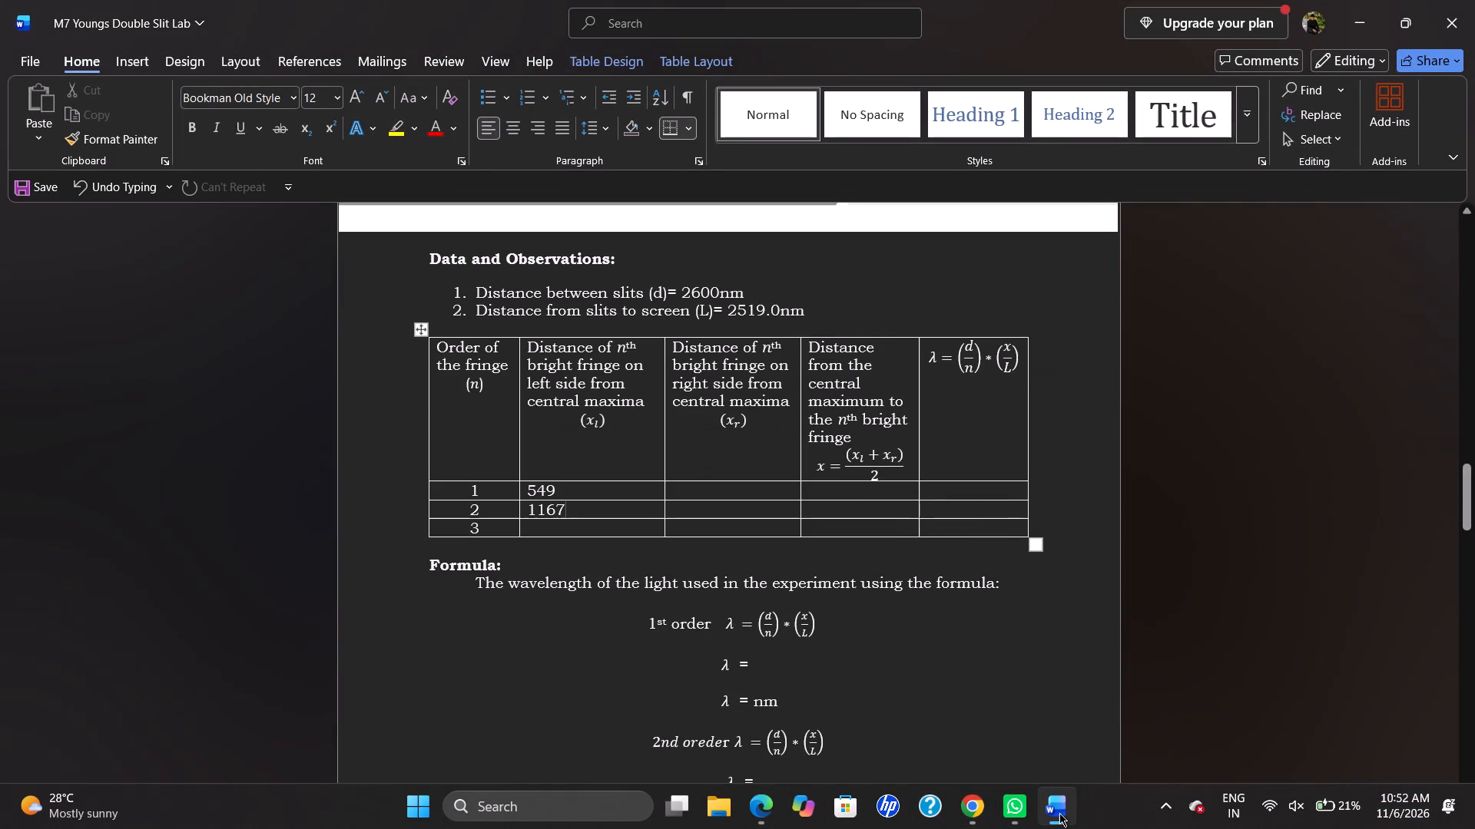
left_click(758, 801)
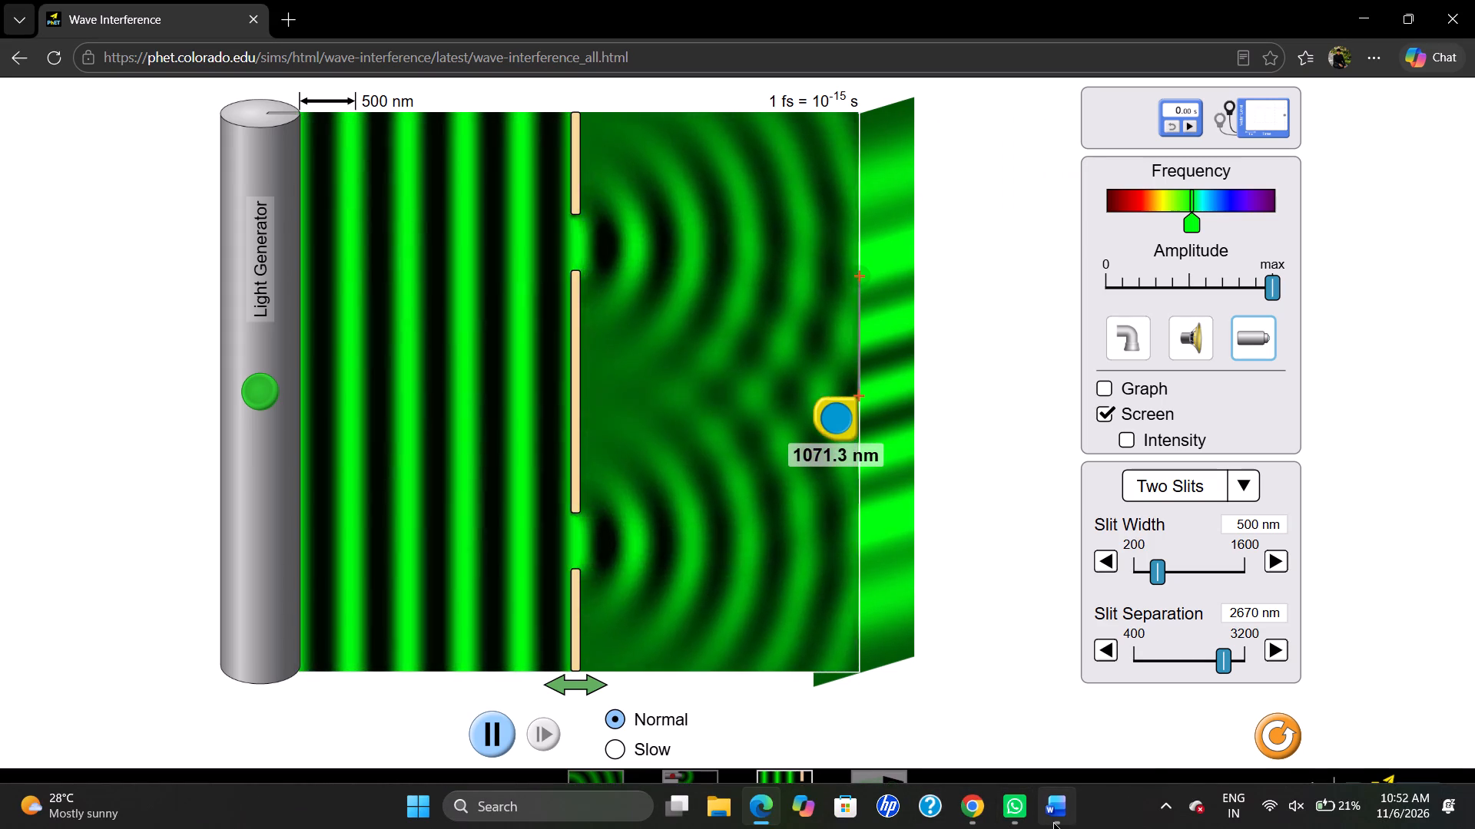
left_click(1053, 822)
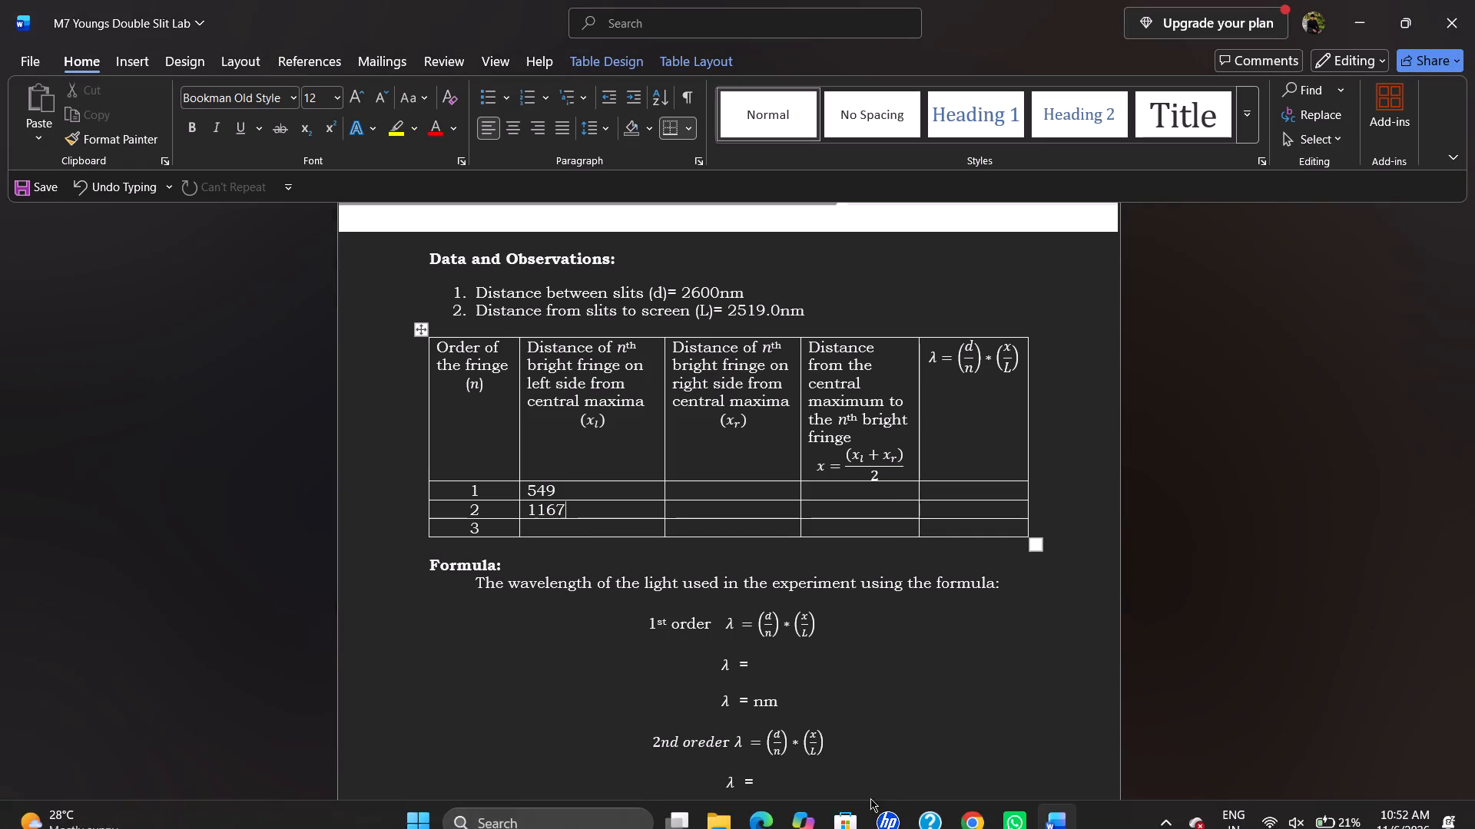
left_click(759, 820)
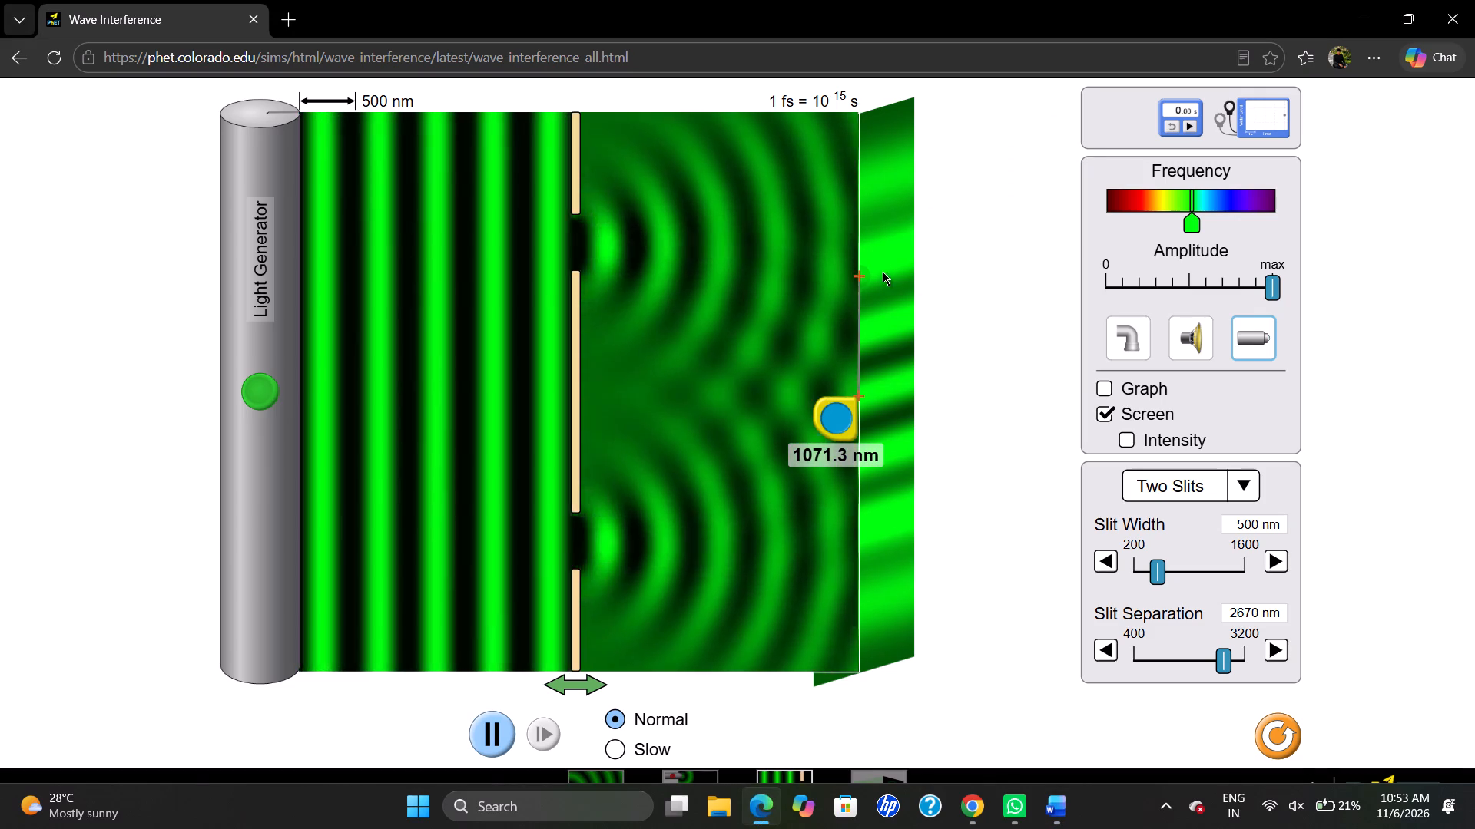
left_click_drag(861, 272, 860, 269)
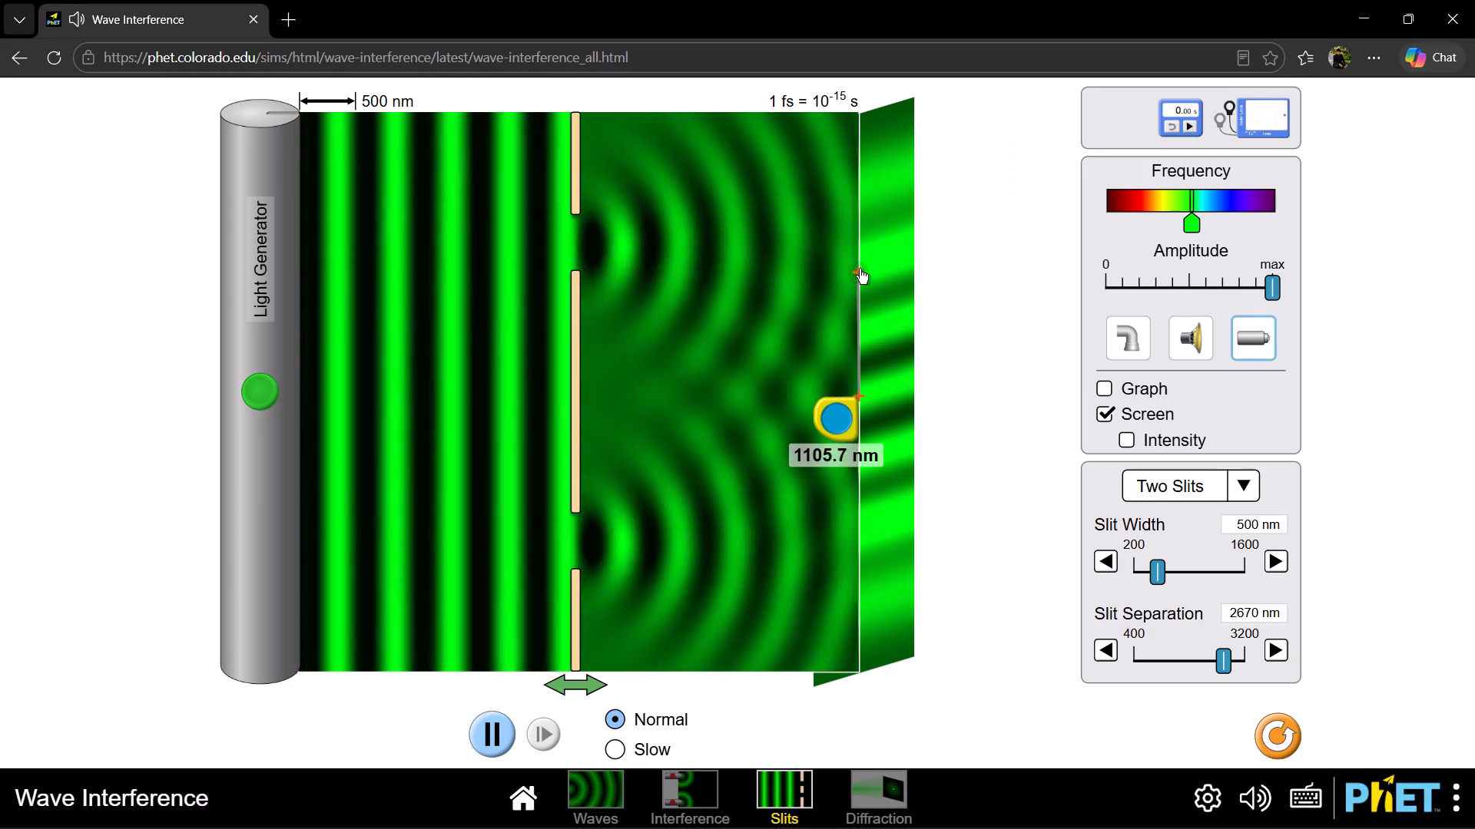
left_click_drag(860, 269, 859, 263)
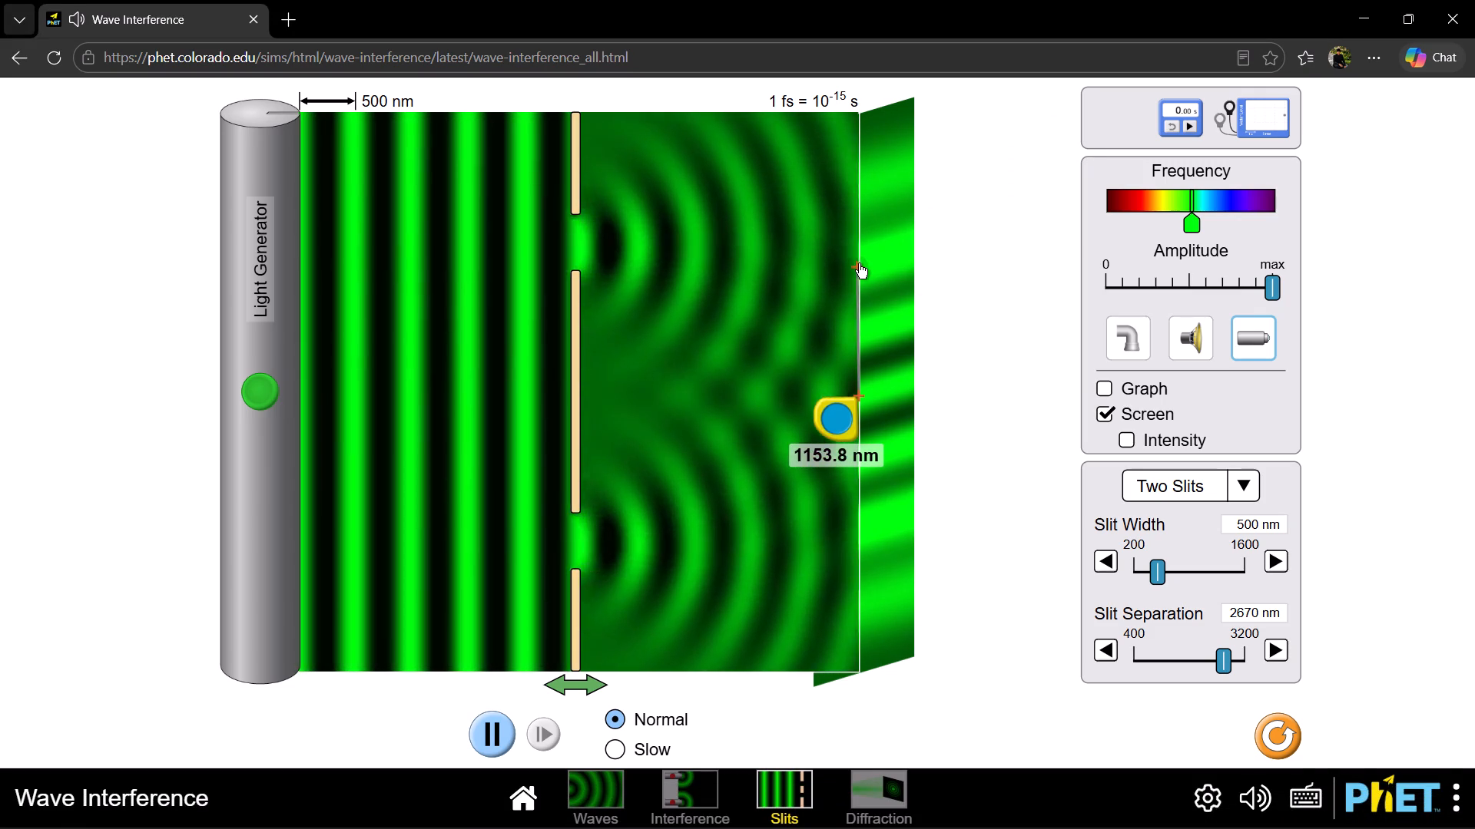
left_click_drag(859, 263, 859, 261)
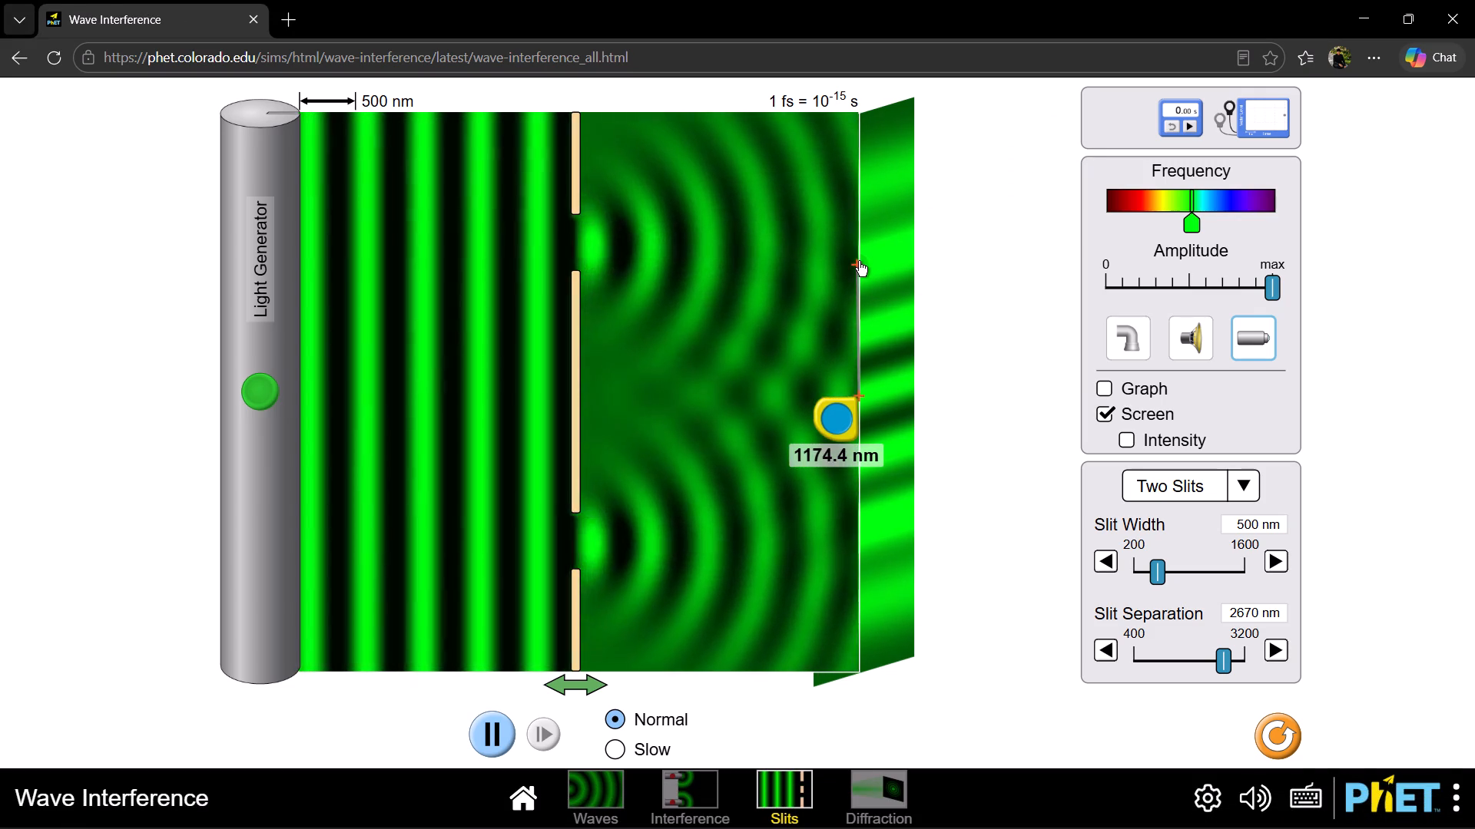
left_click_drag(859, 261, 859, 262)
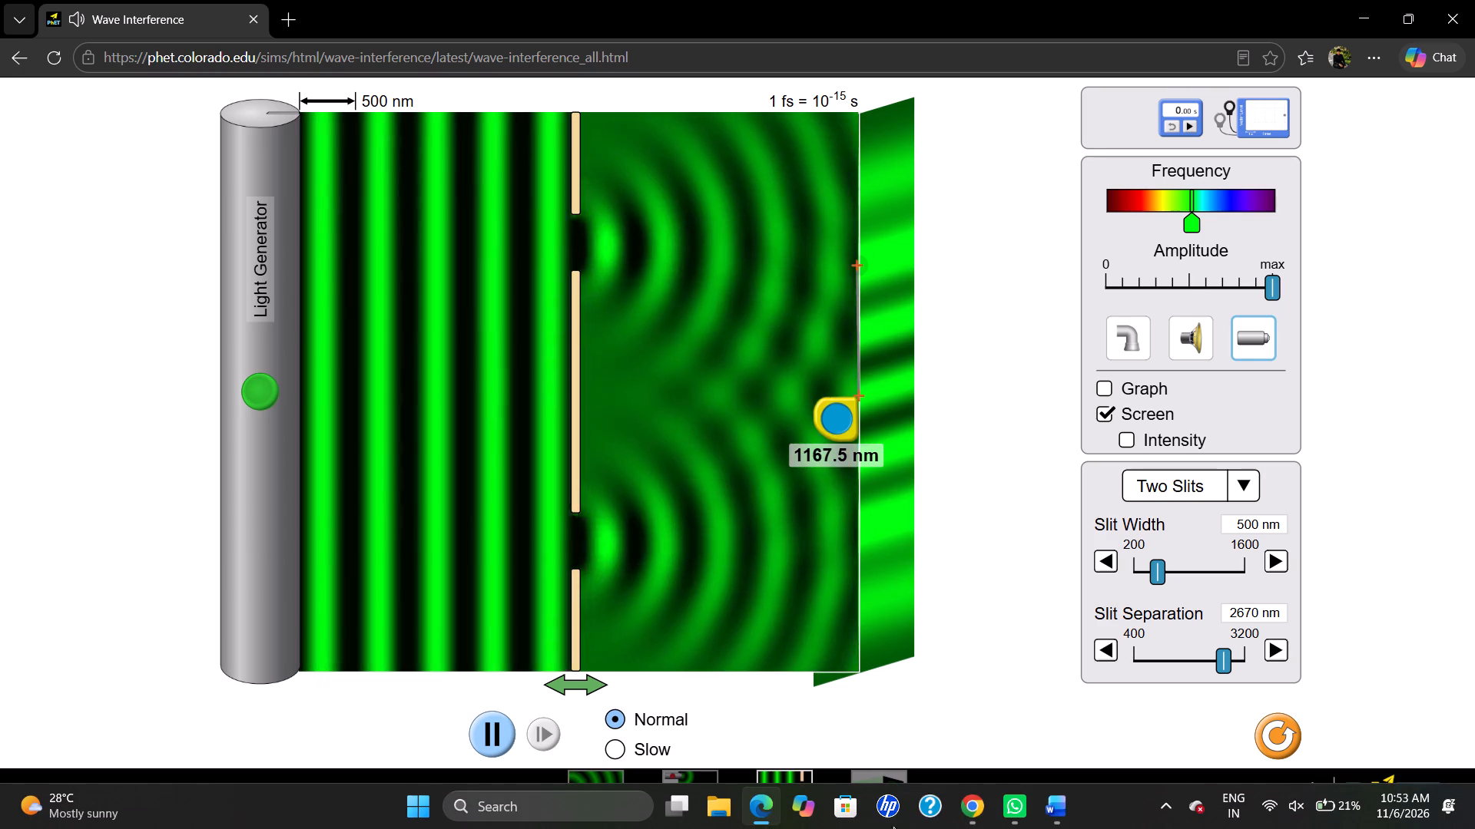
In the Word table, refine the left-side fringe distances to 1167.5 for the second order and 549.4 for the first order.
left_click(1065, 810)
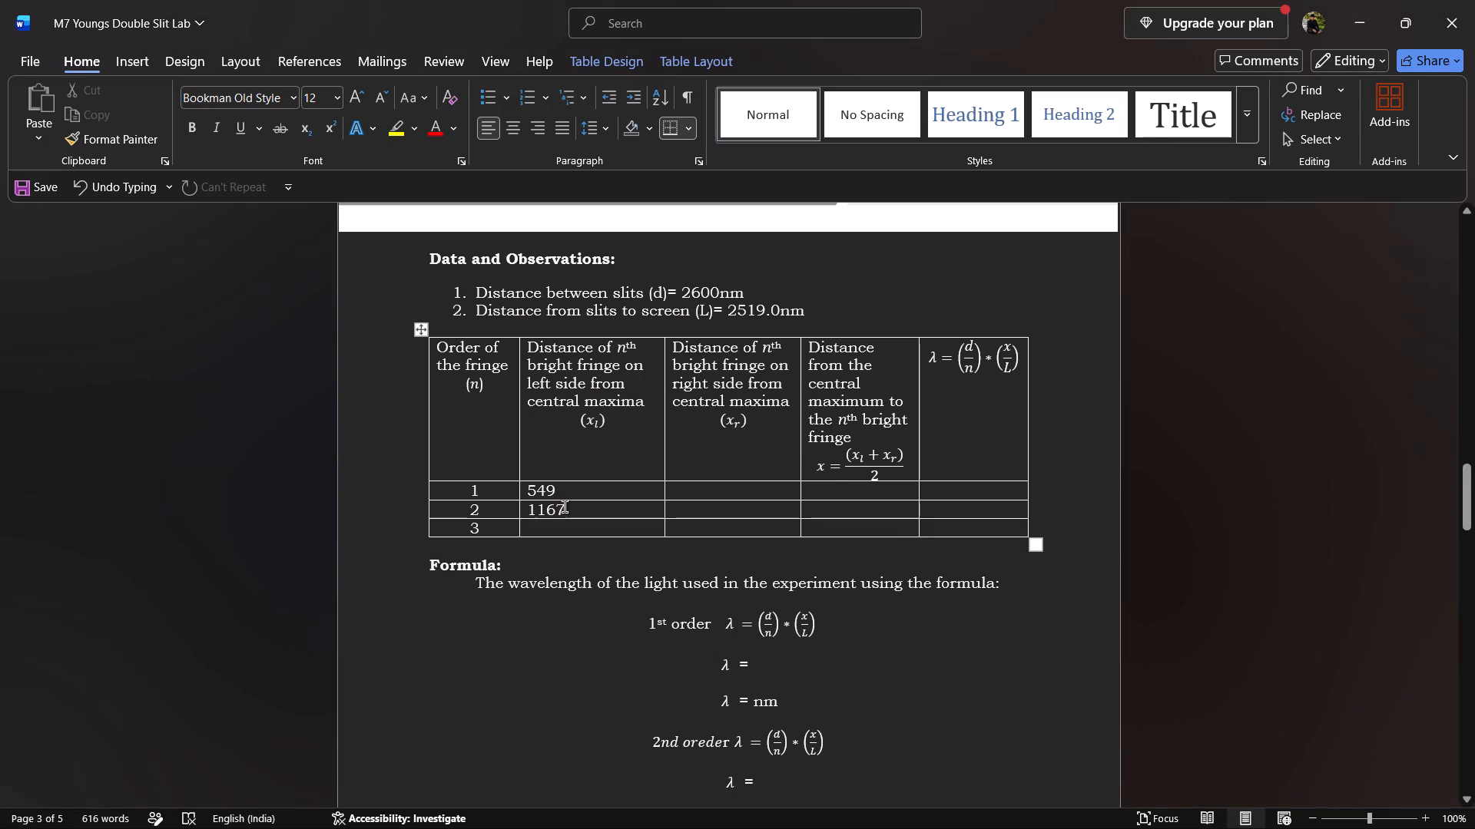
left_click(565, 507)
key("period")
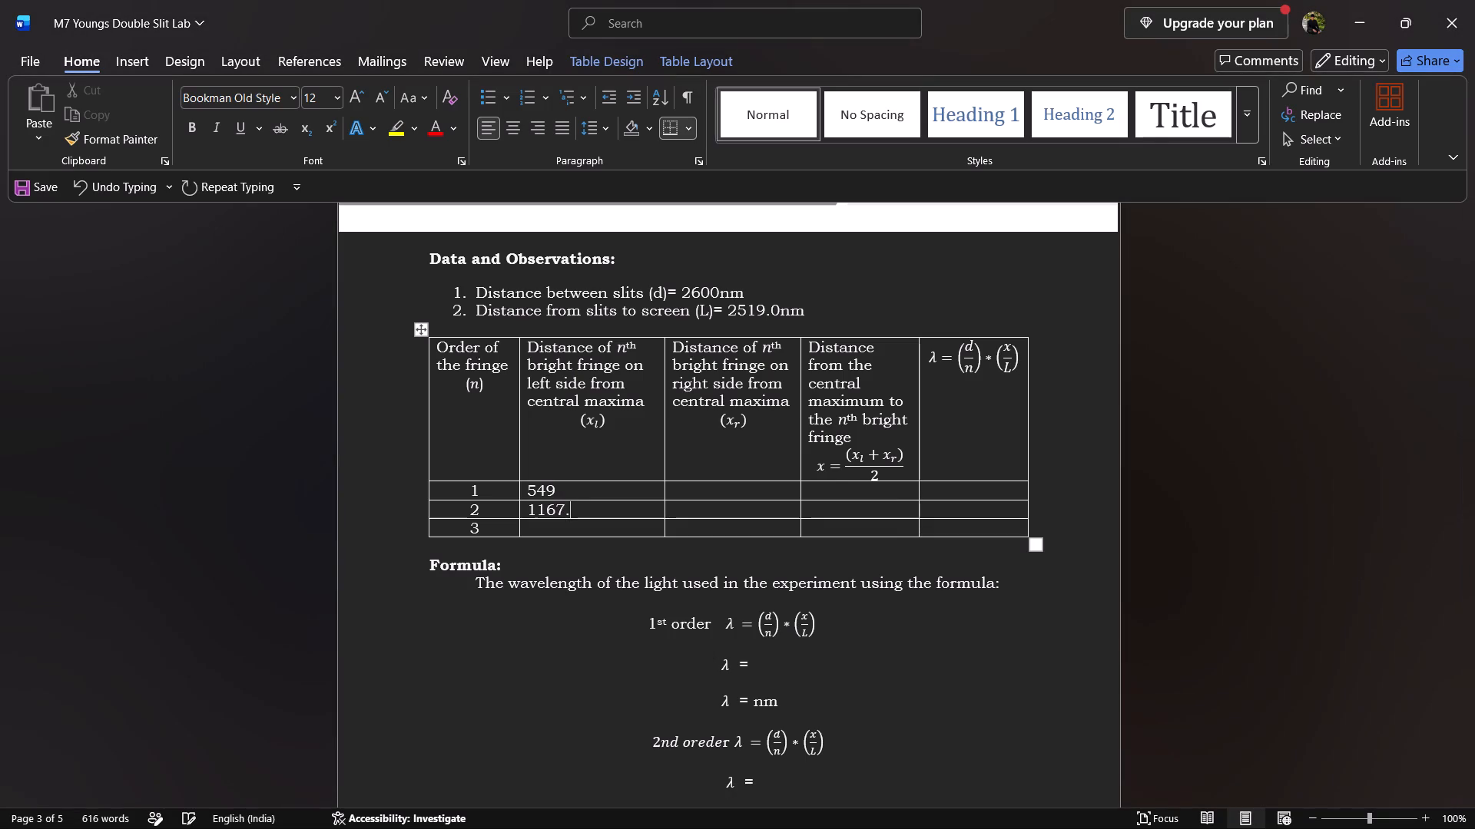
key("5")
left_click(558, 488)
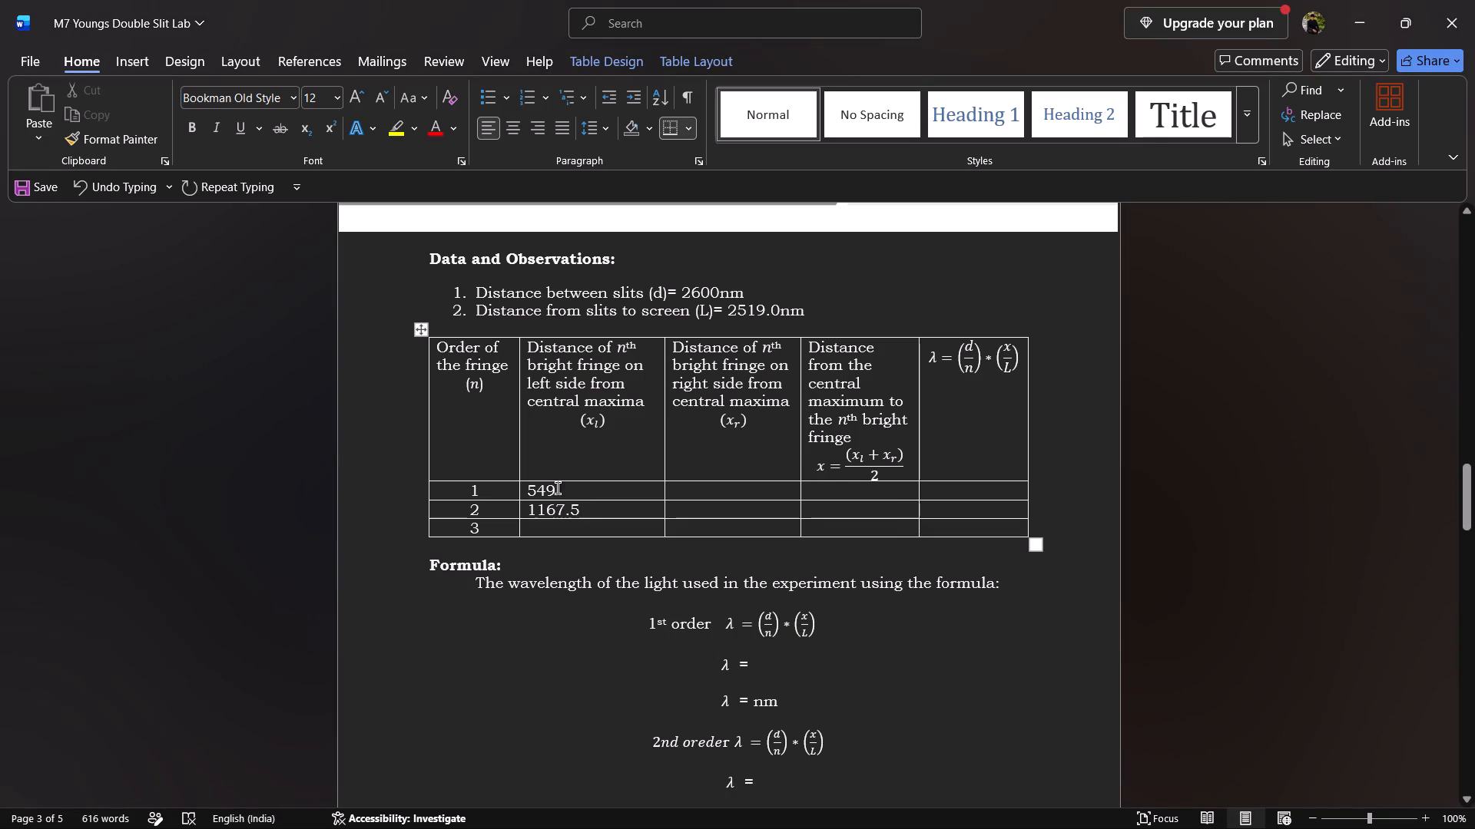
type(".4")
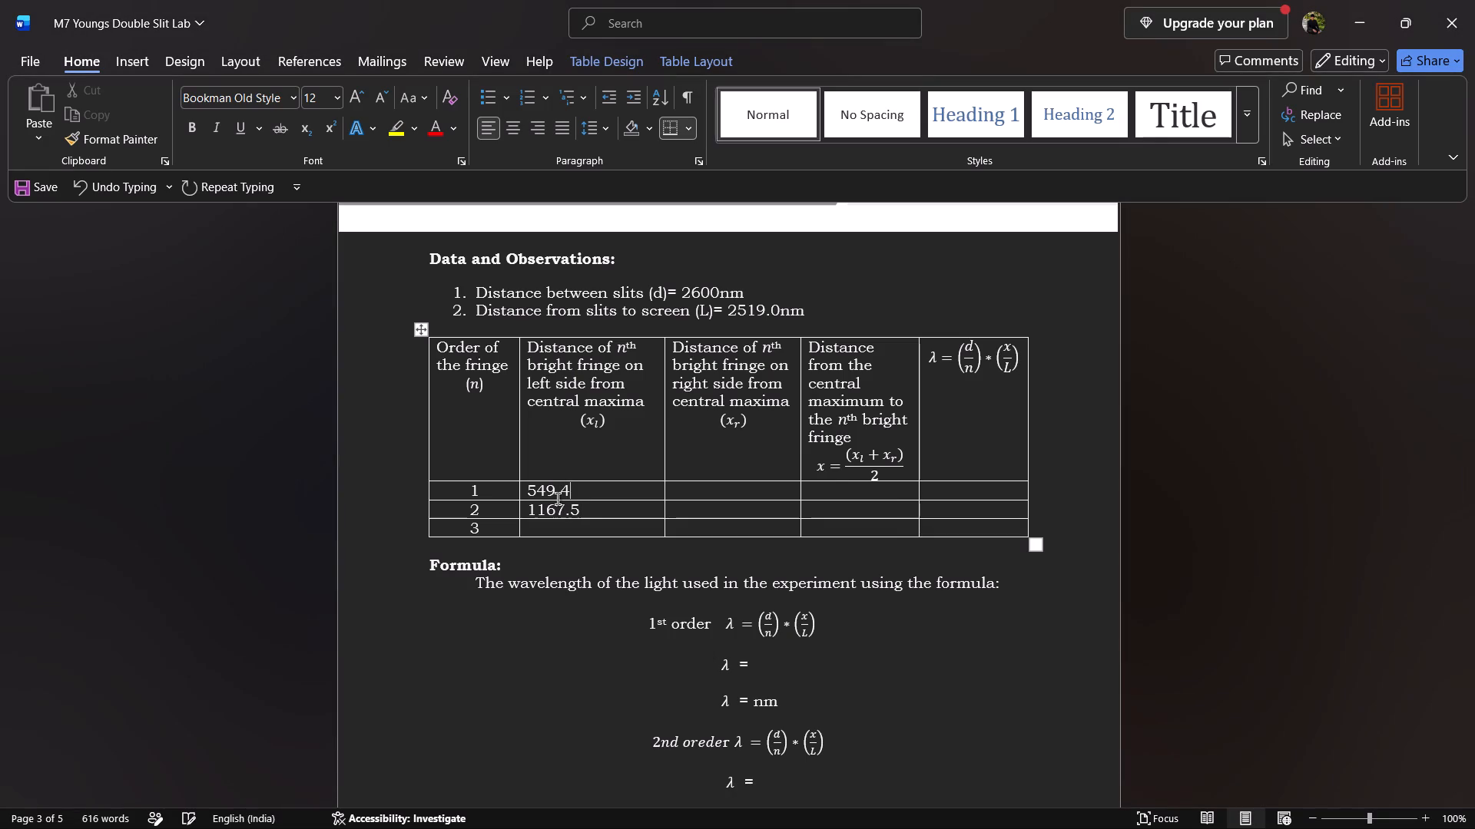
In the simulation, measure from the centre to the third bright fringe above, and enter 1899.7 as the third-order left-side distance in Word.
left_click(555, 528)
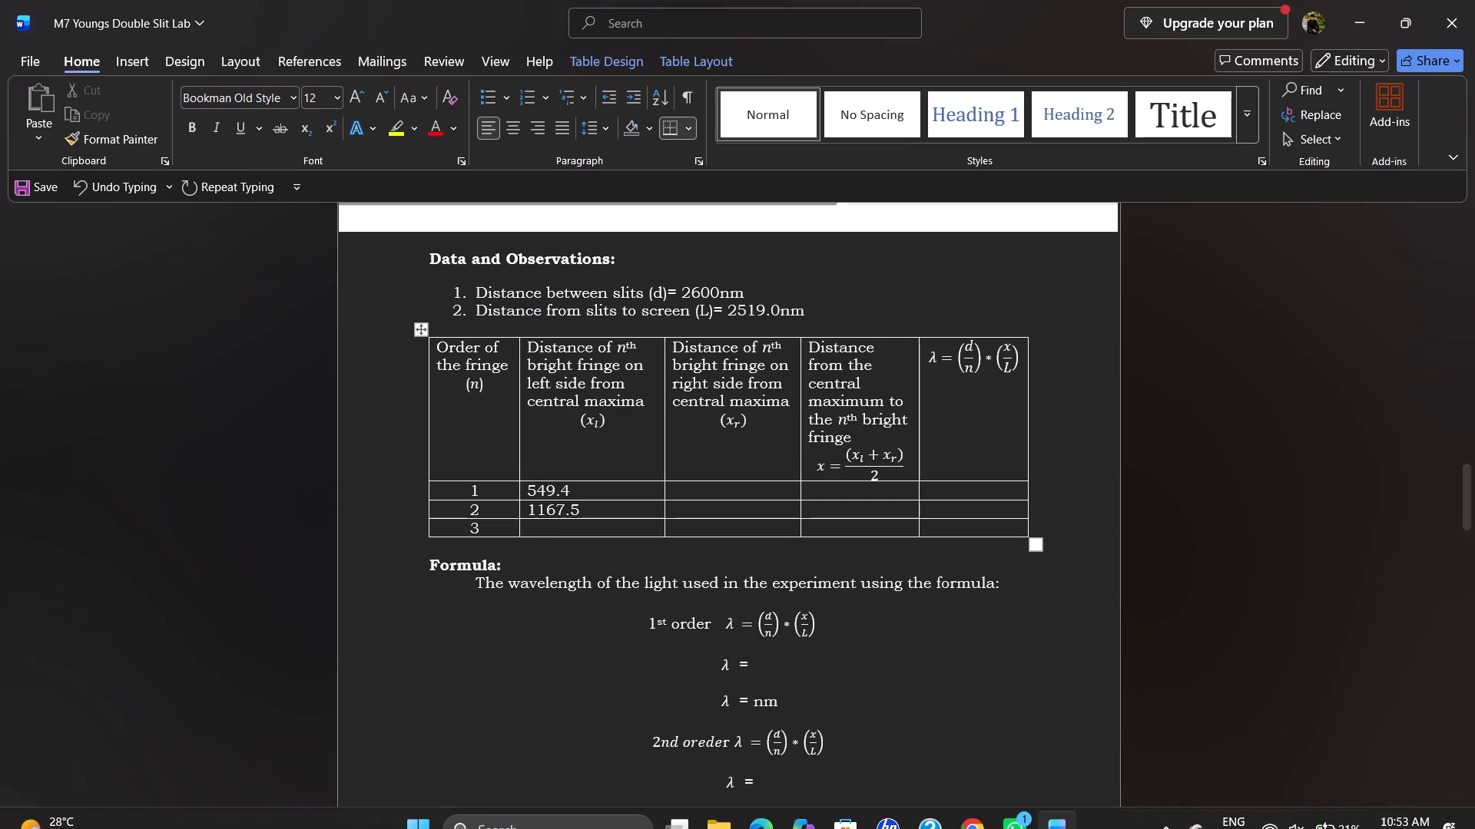
left_click(756, 817)
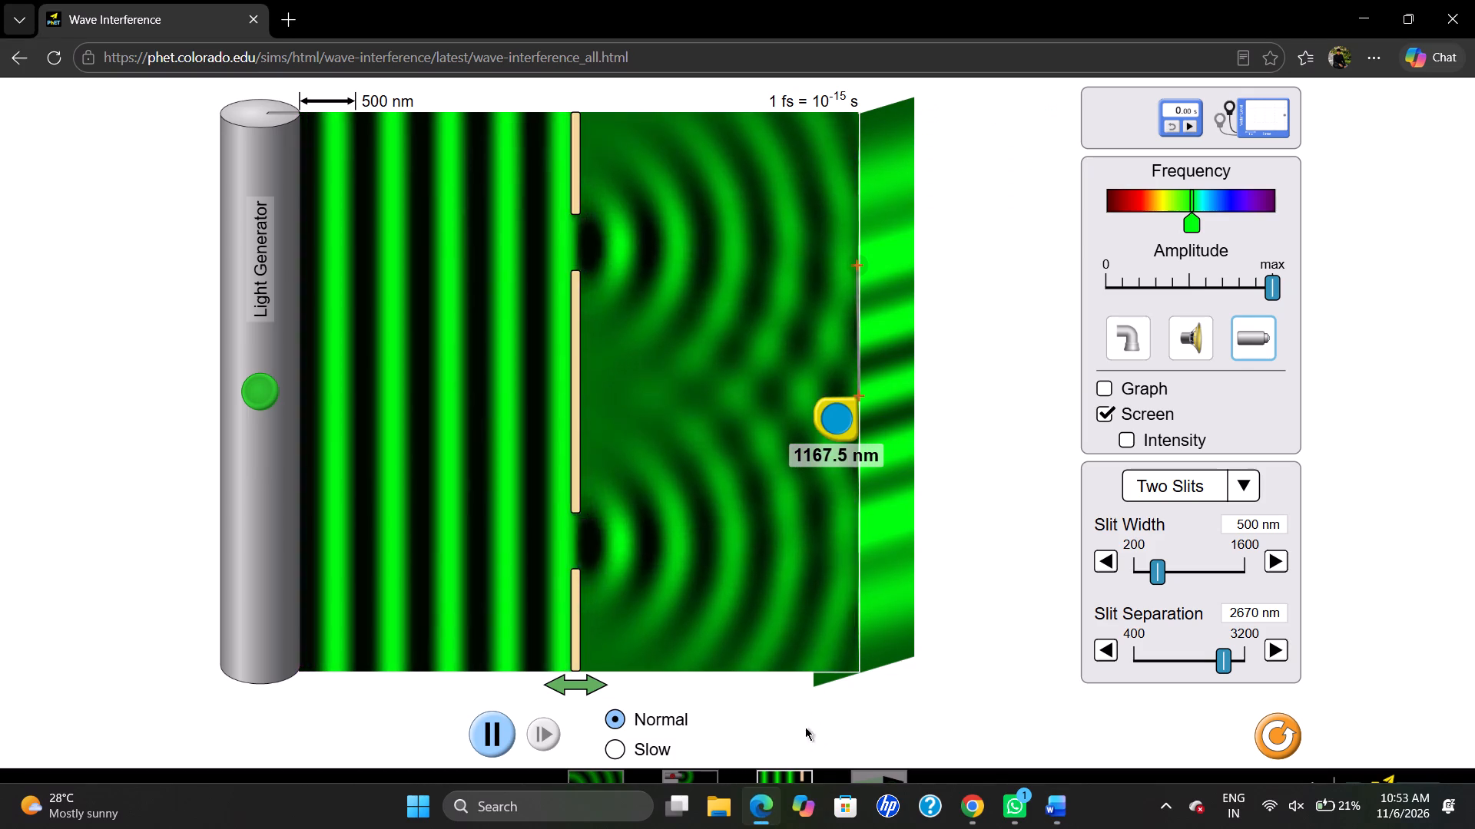
left_click_drag(855, 265, 854, 203)
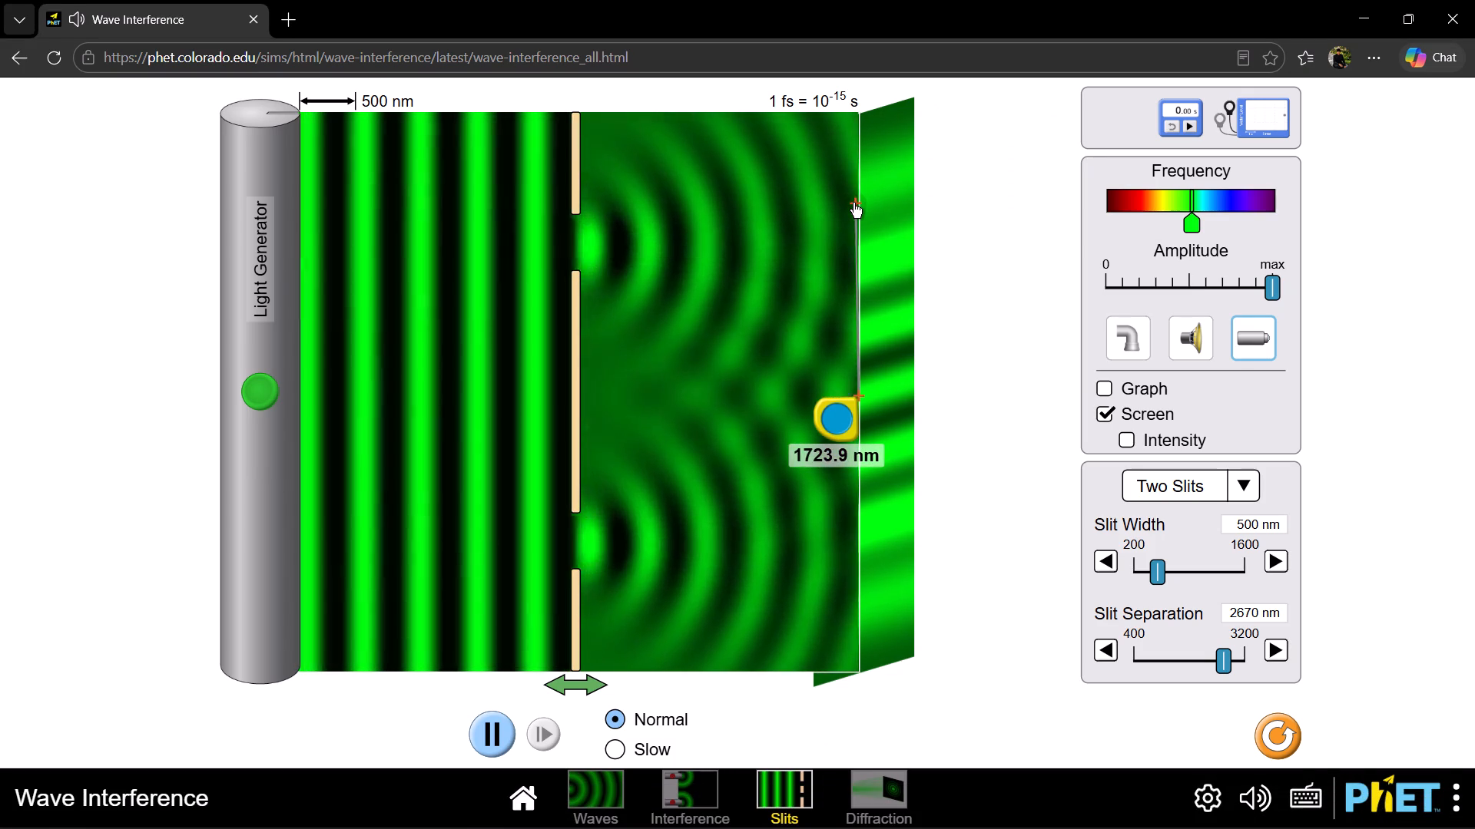
left_click_drag(854, 203, 857, 192)
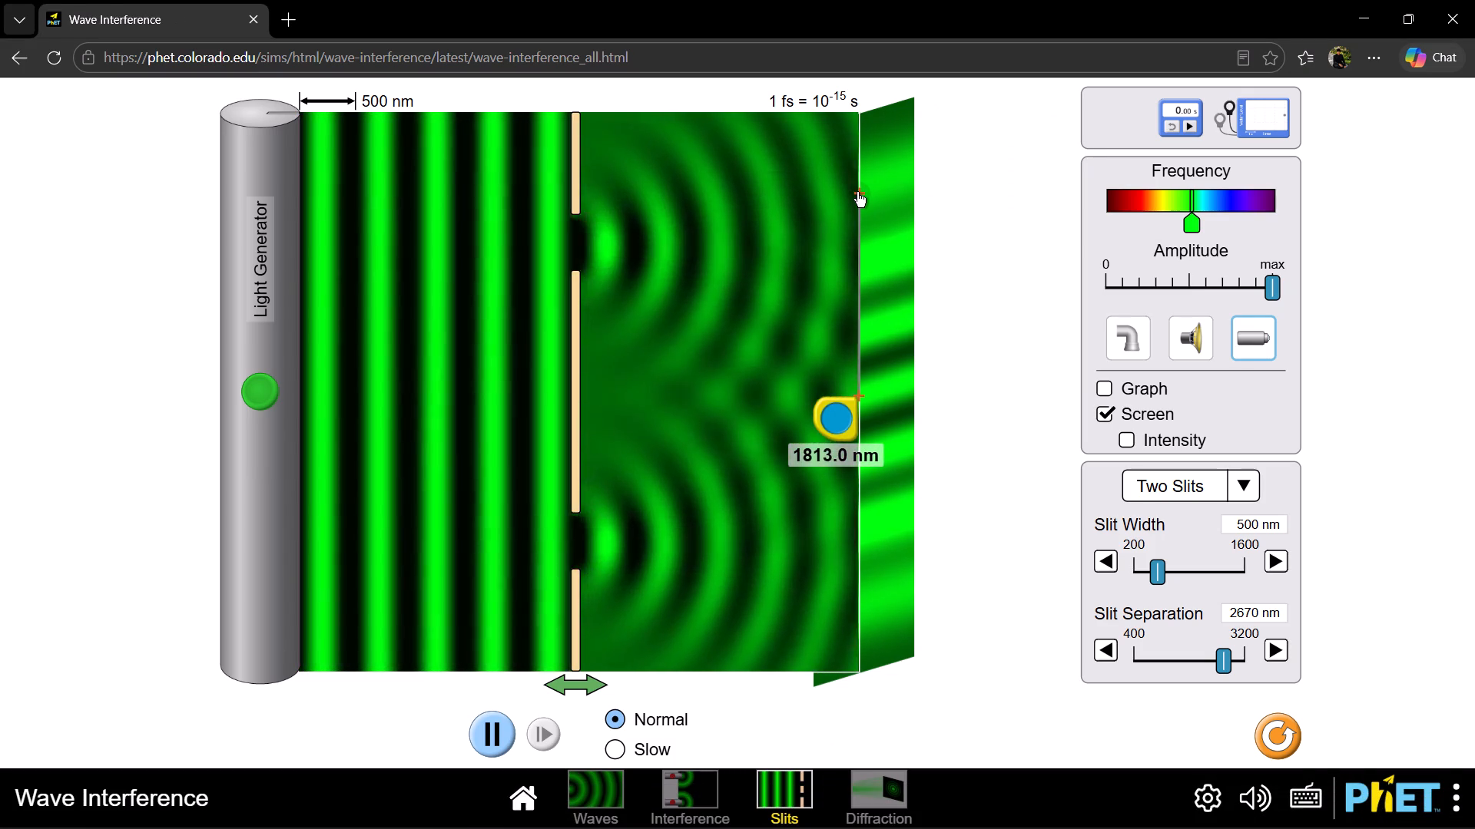
left_click_drag(857, 192, 857, 75)
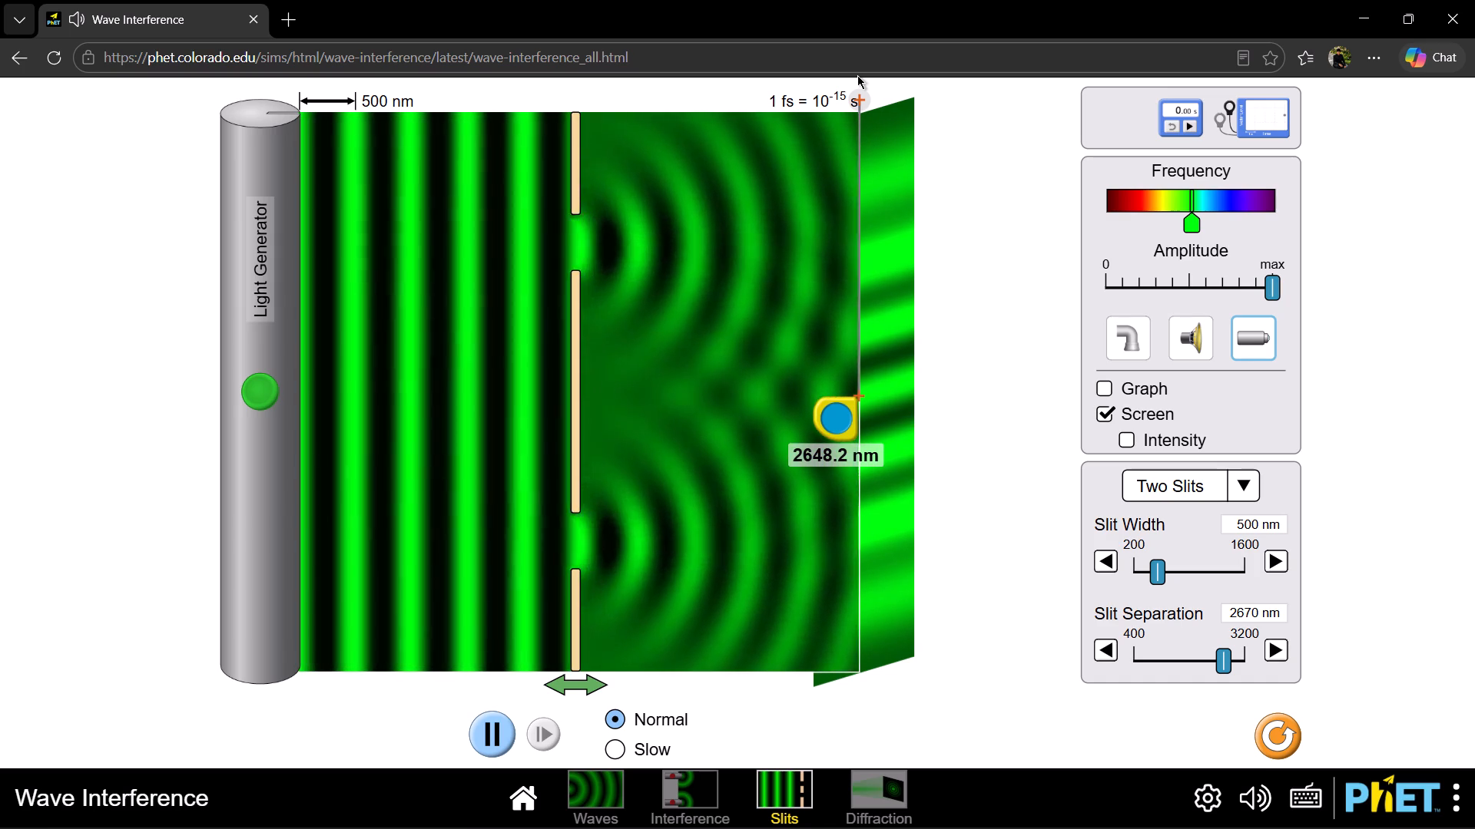
left_click_drag(859, 99, 863, 153)
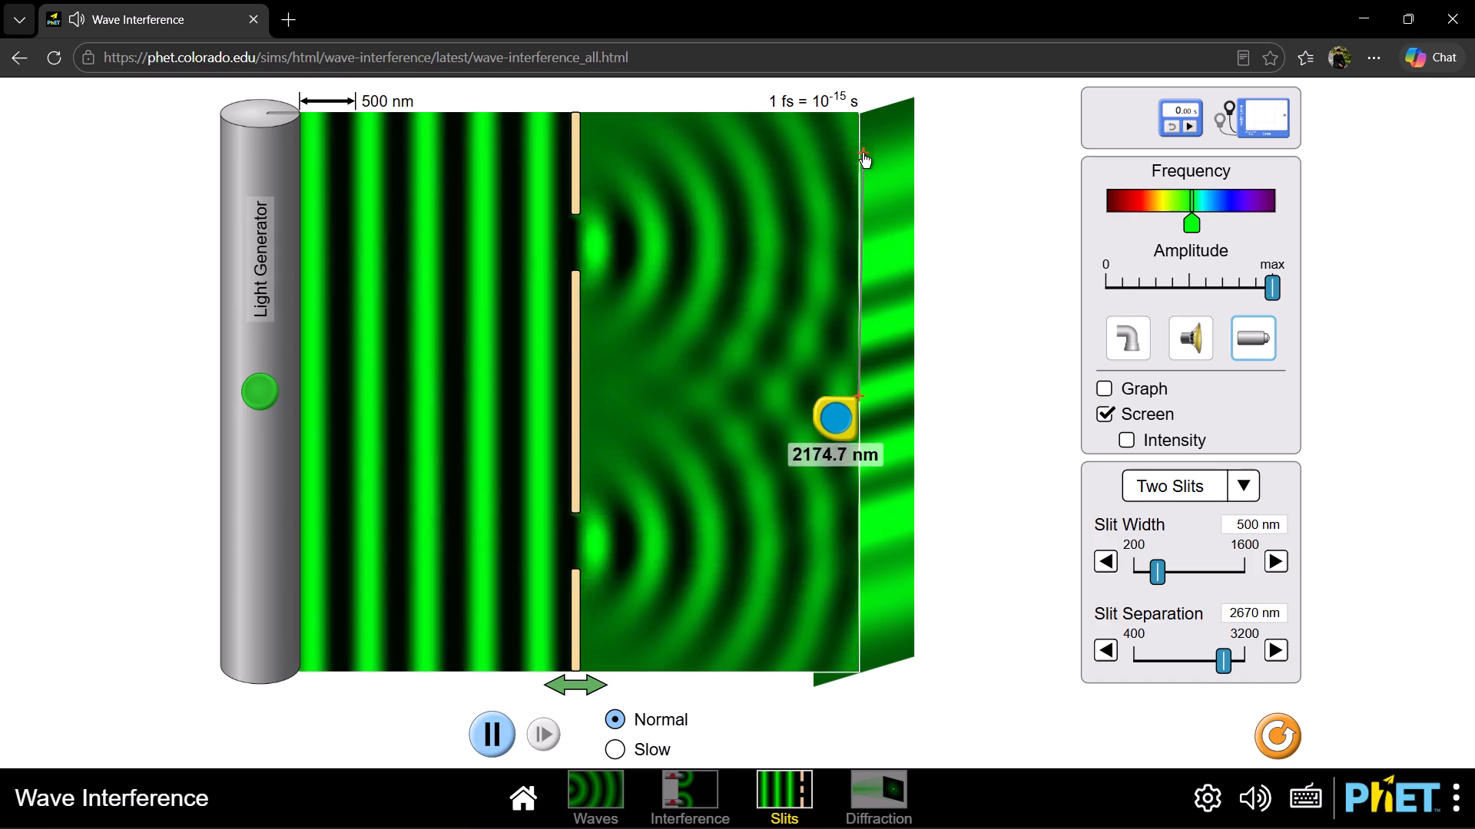
left_click_drag(863, 153, 858, 180)
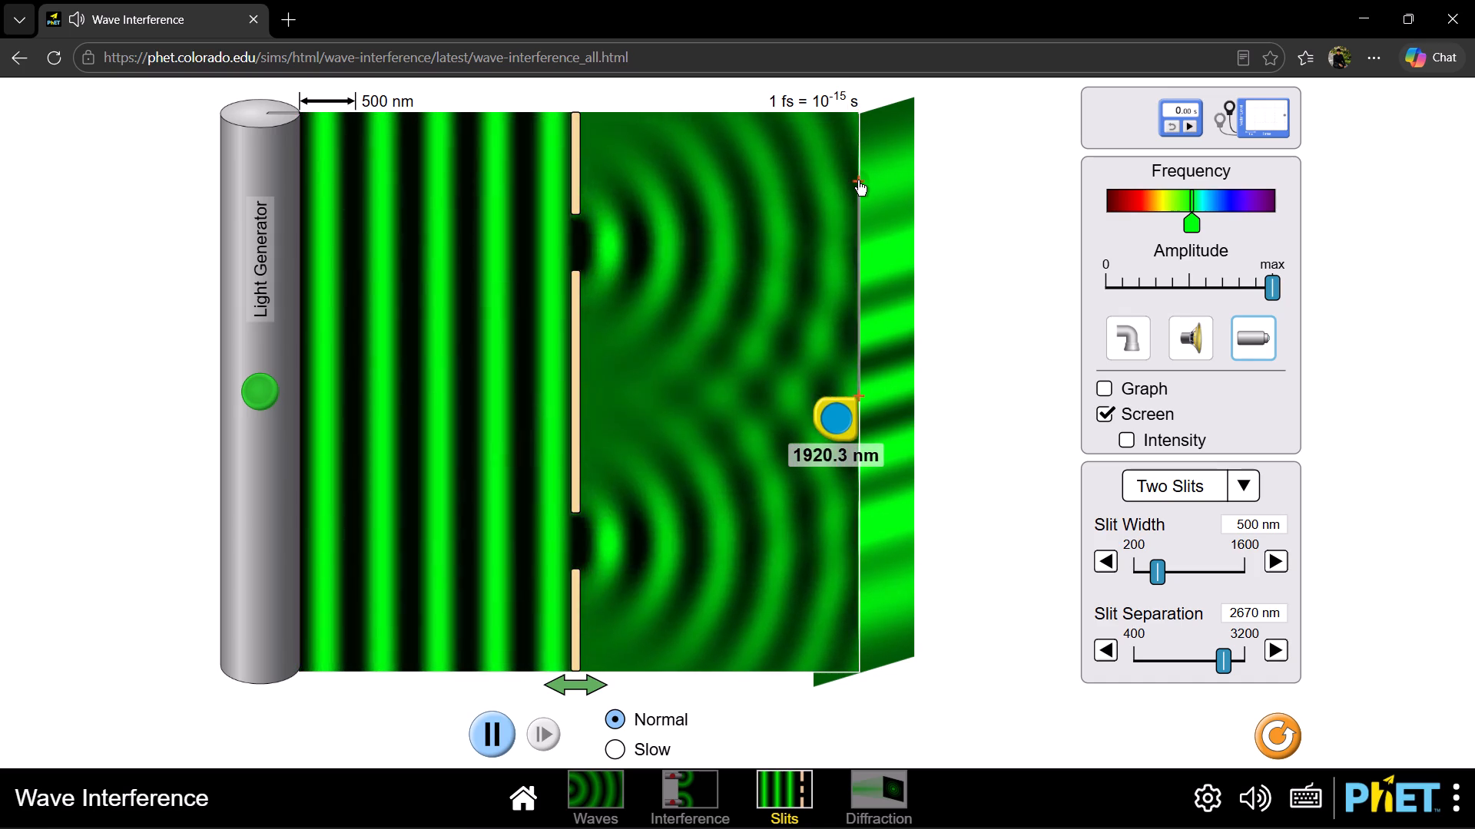
left_click_drag(858, 180, 858, 182)
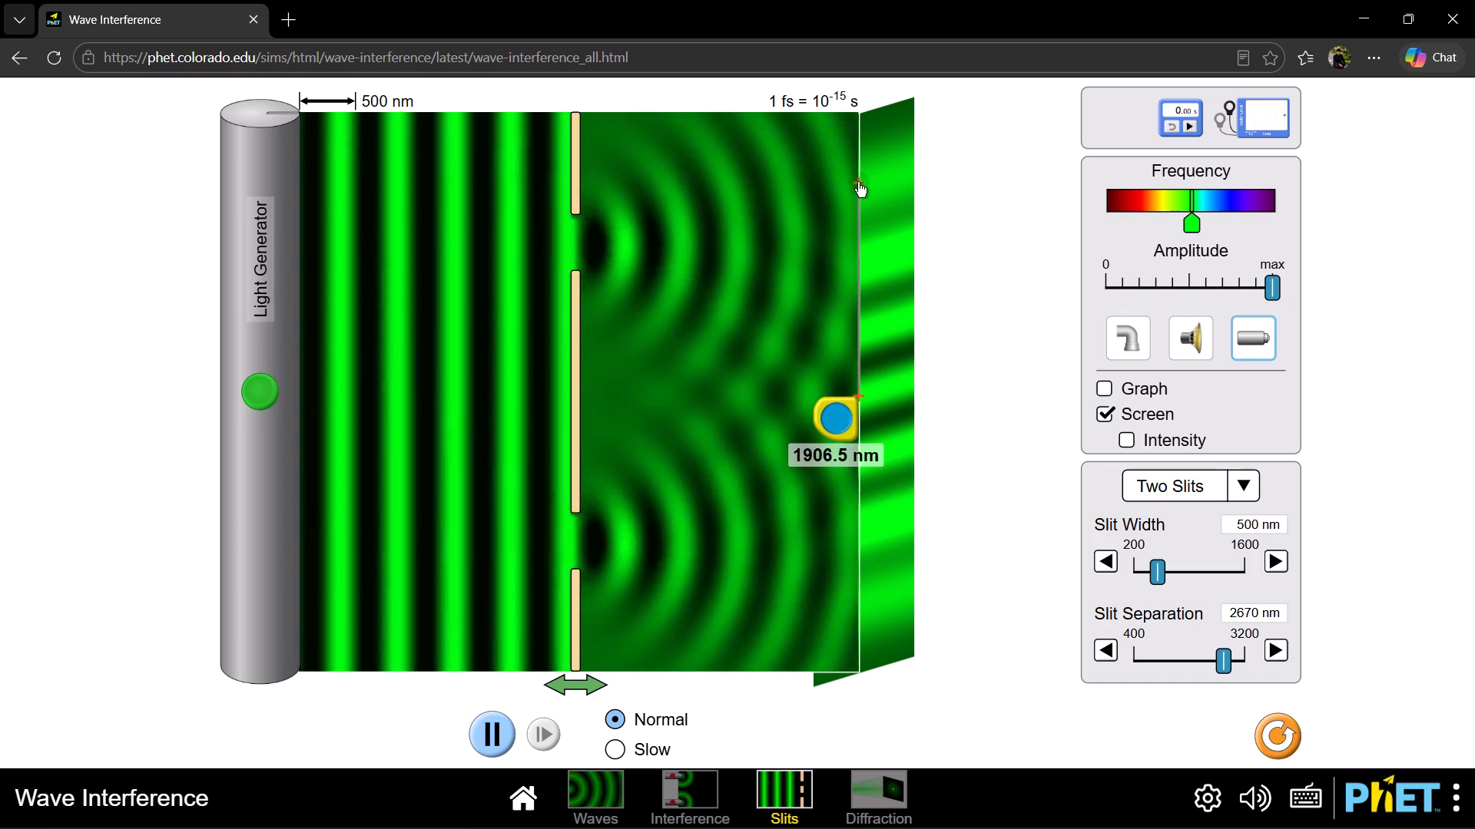
left_click_drag(858, 182, 859, 179)
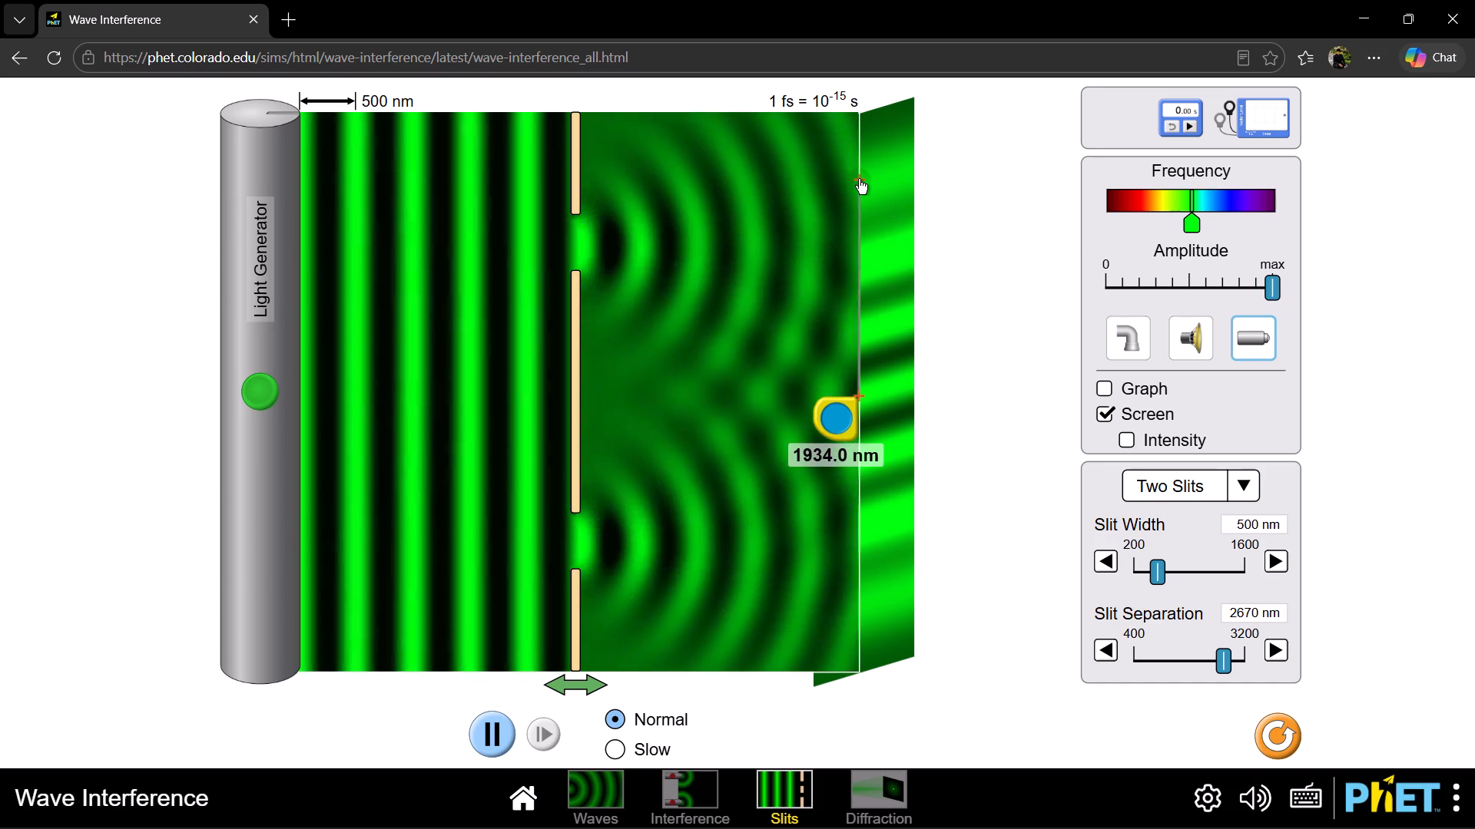
left_click_drag(859, 179, 859, 183)
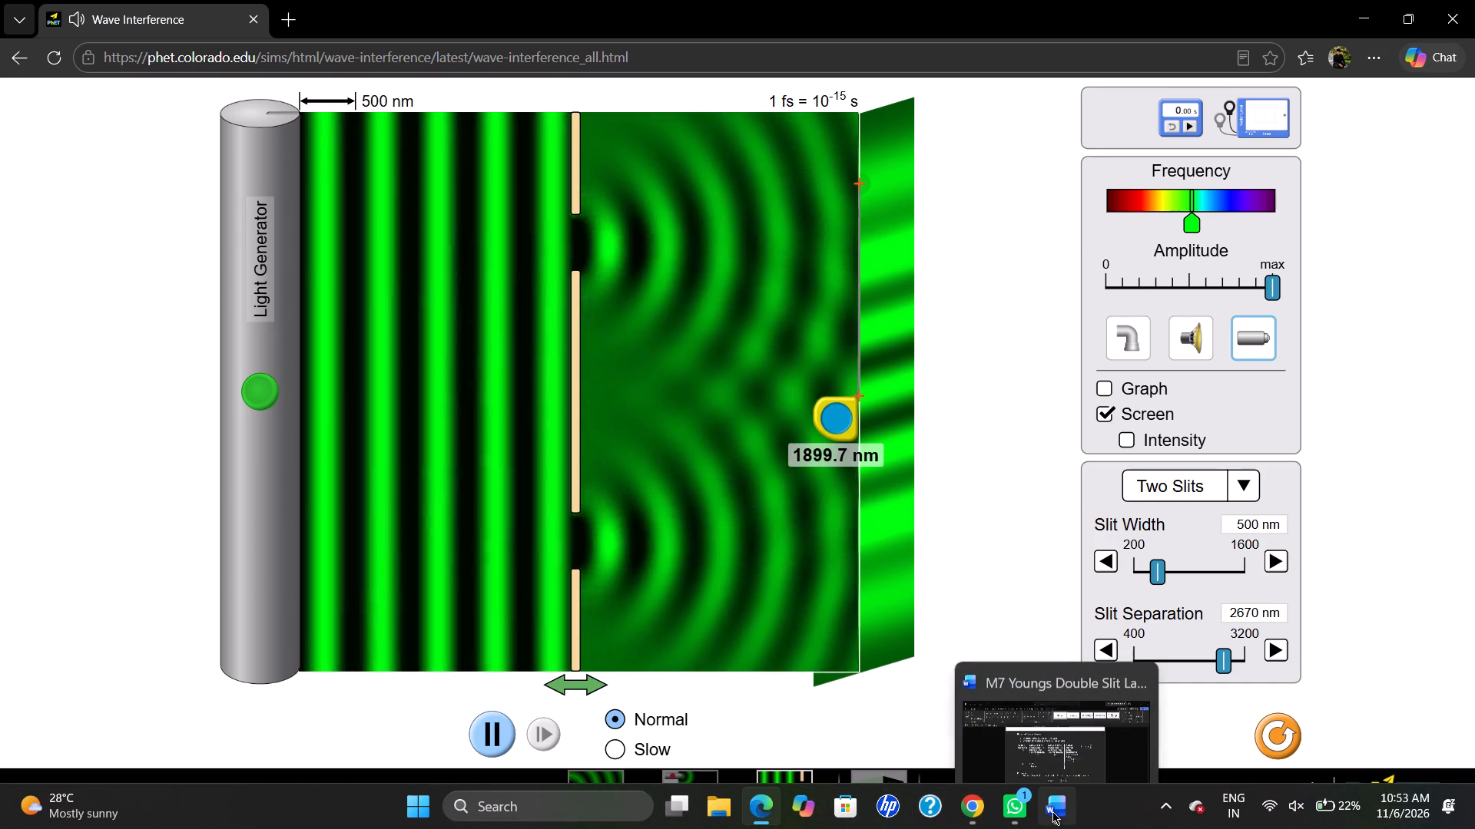
left_click(1052, 811)
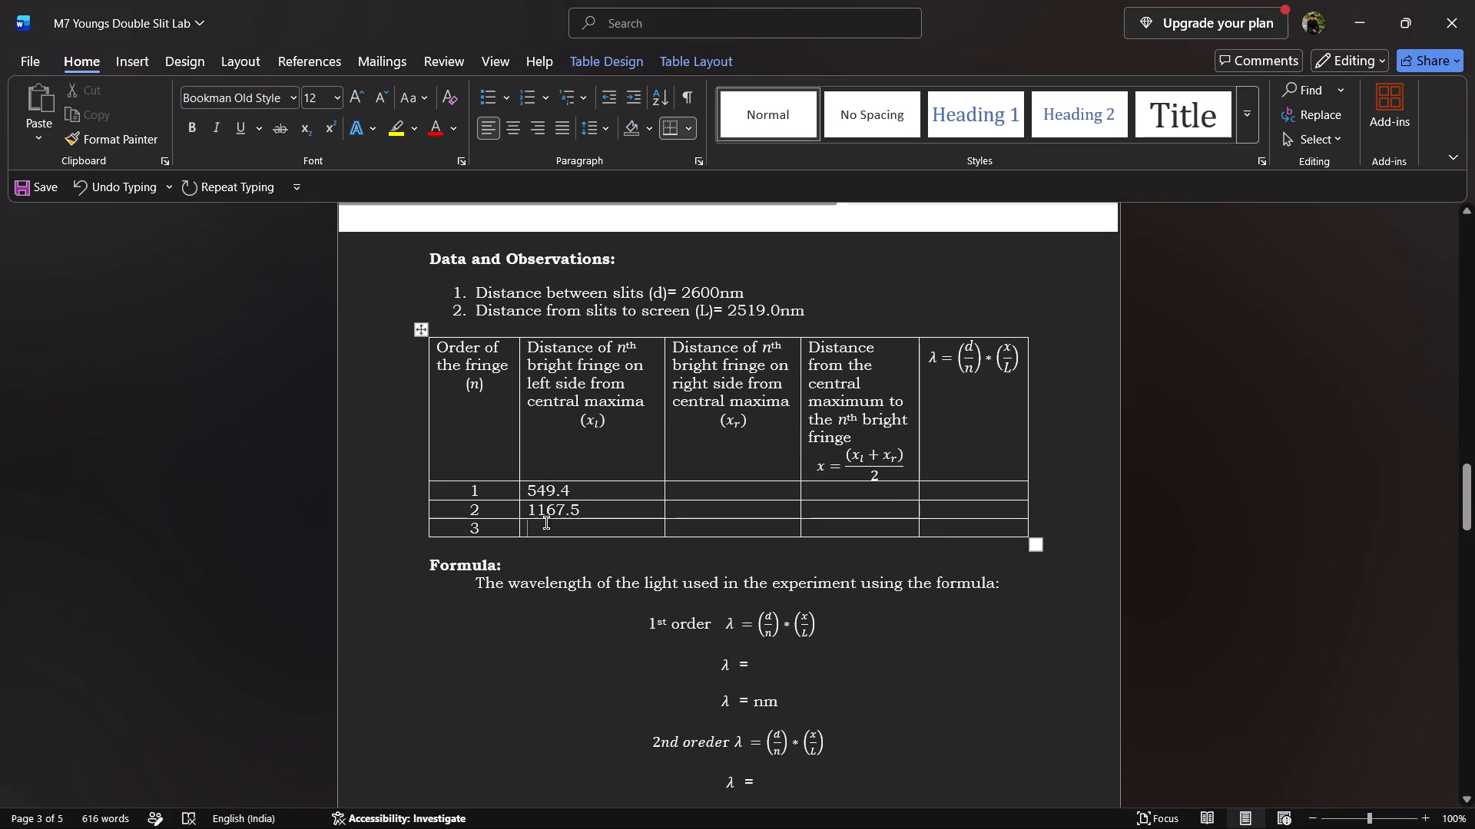
type("1899")
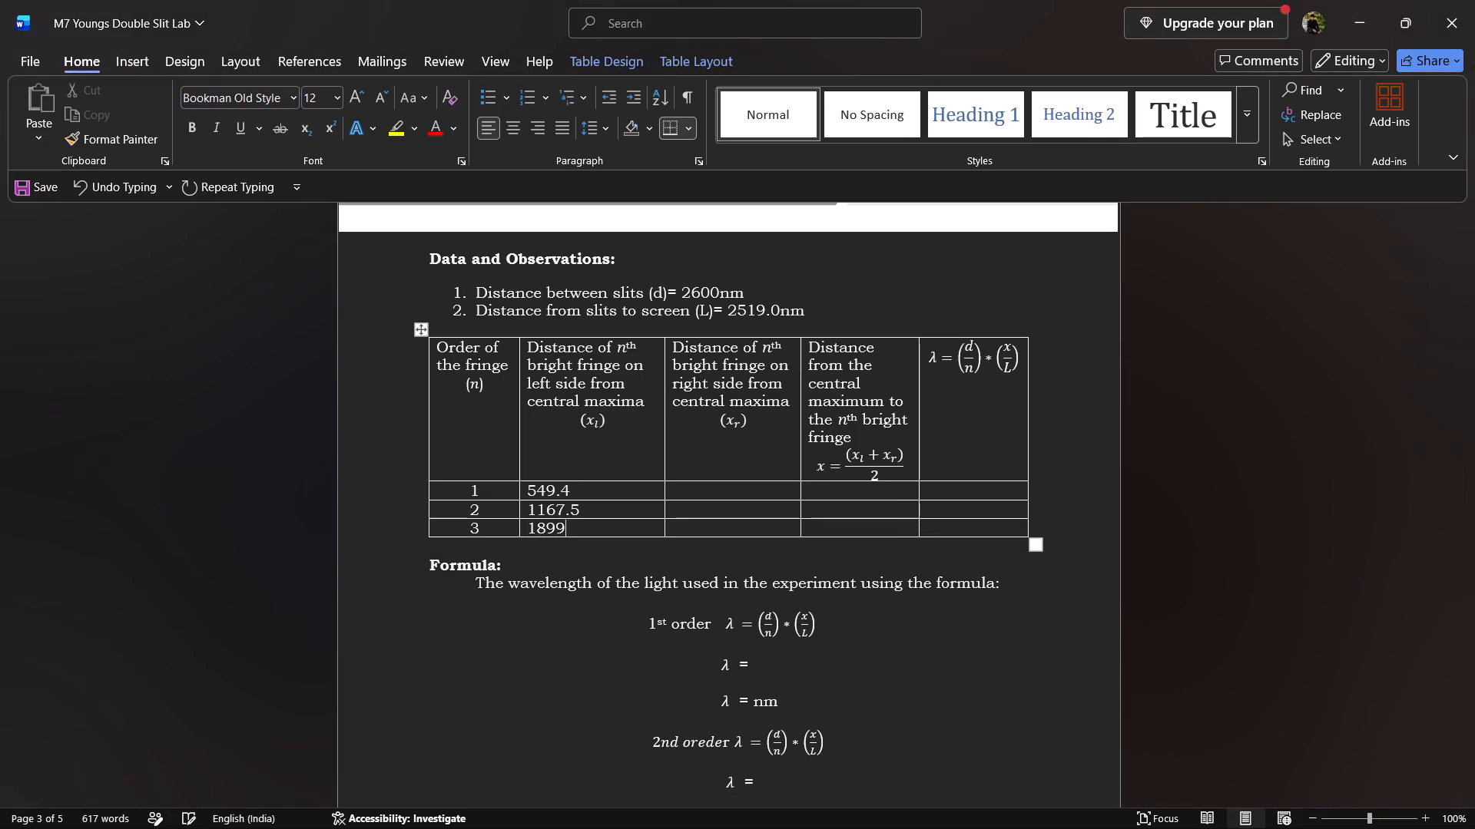
type(".7")
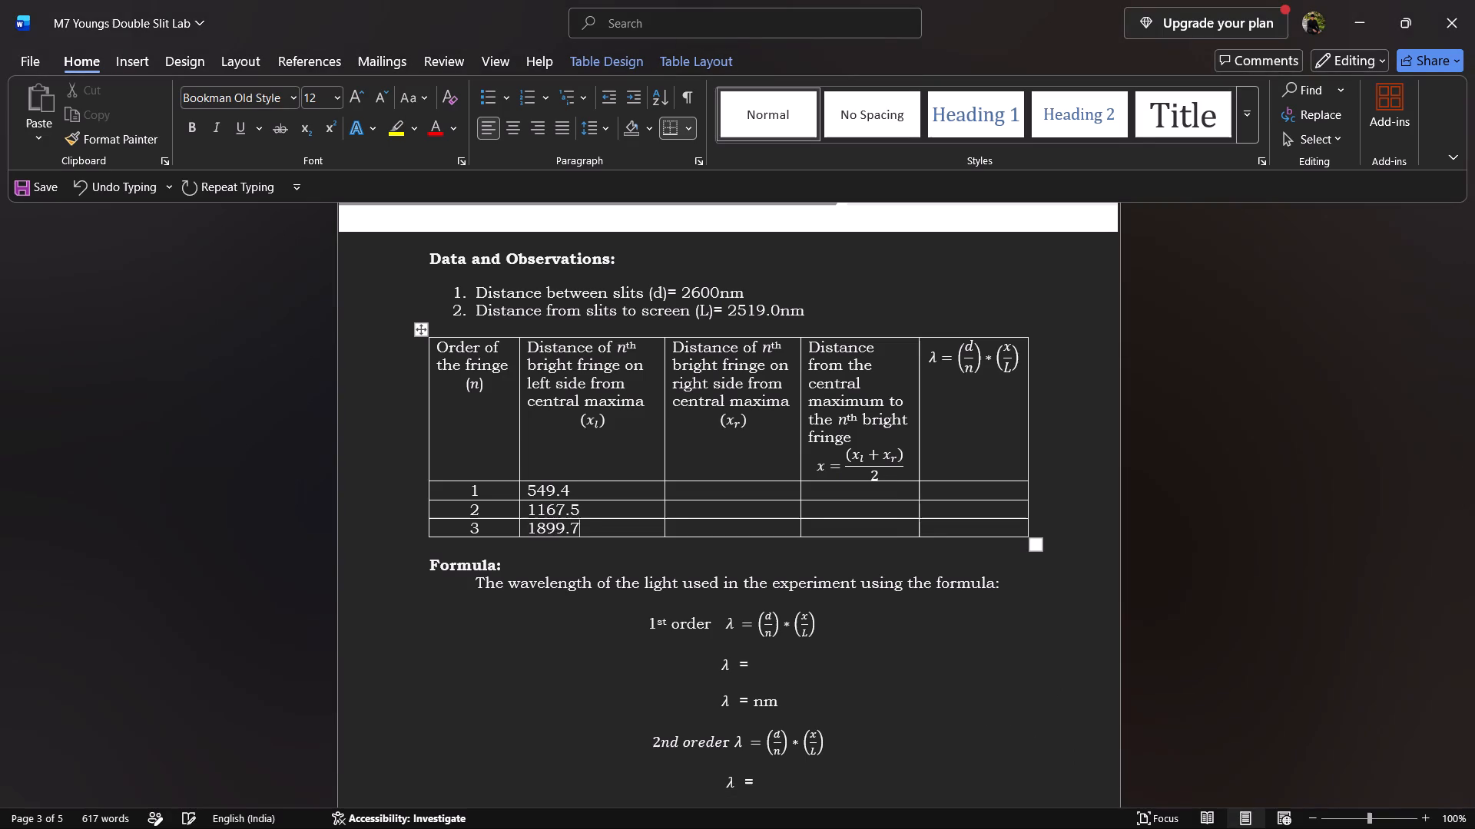